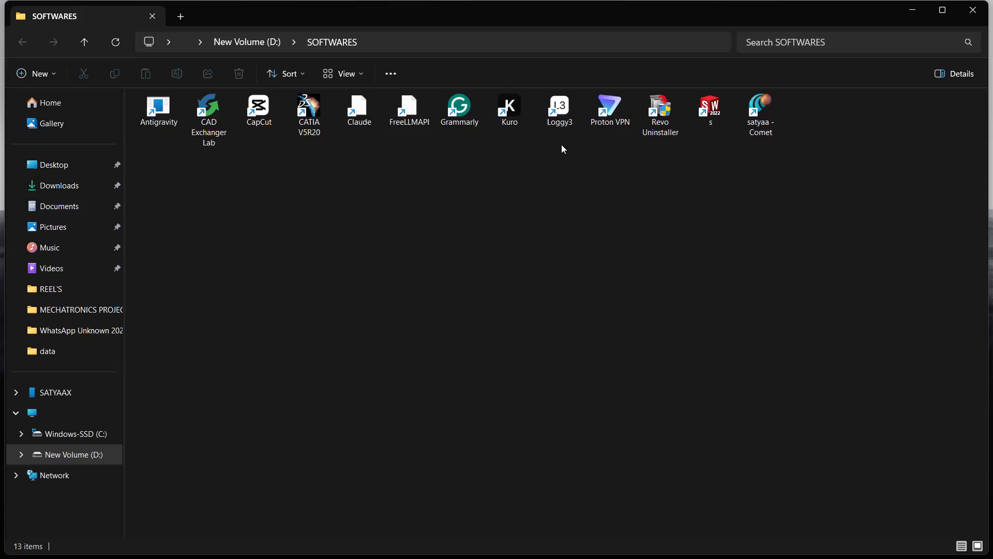
# Launch CapCut from the SOFTWARES folder and create a new video project.
pyautogui.doubleClick(268, 111)
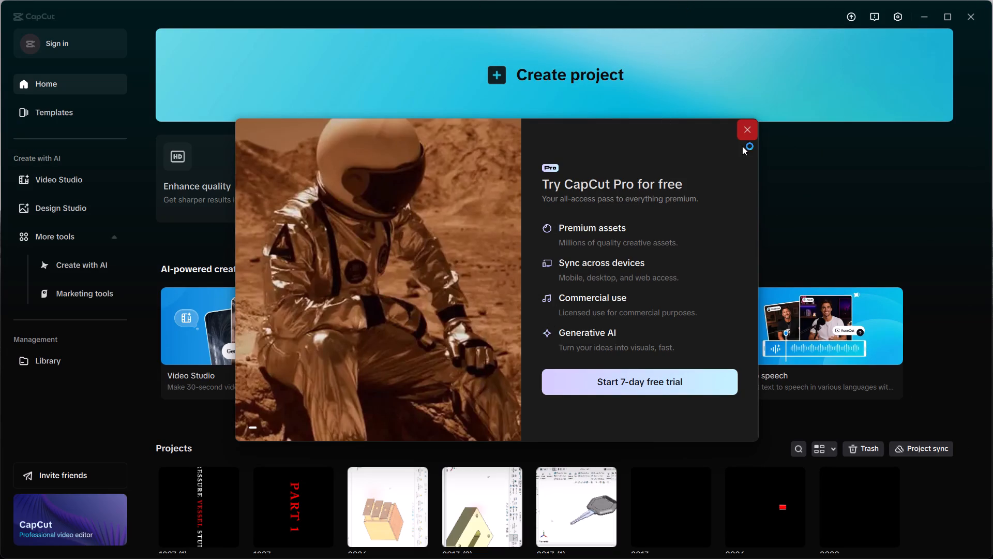
pyautogui.click(751, 132)
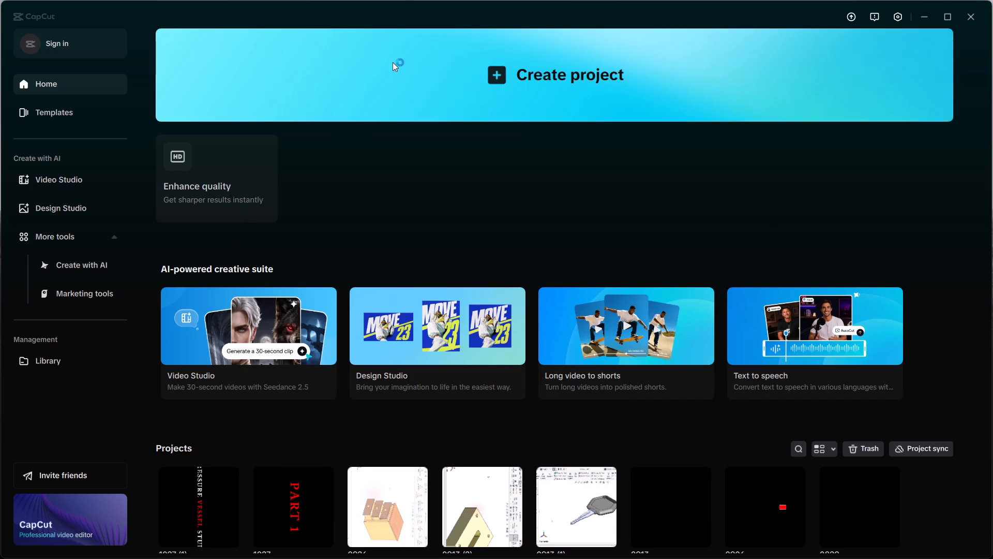
pyautogui.click(403, 67)
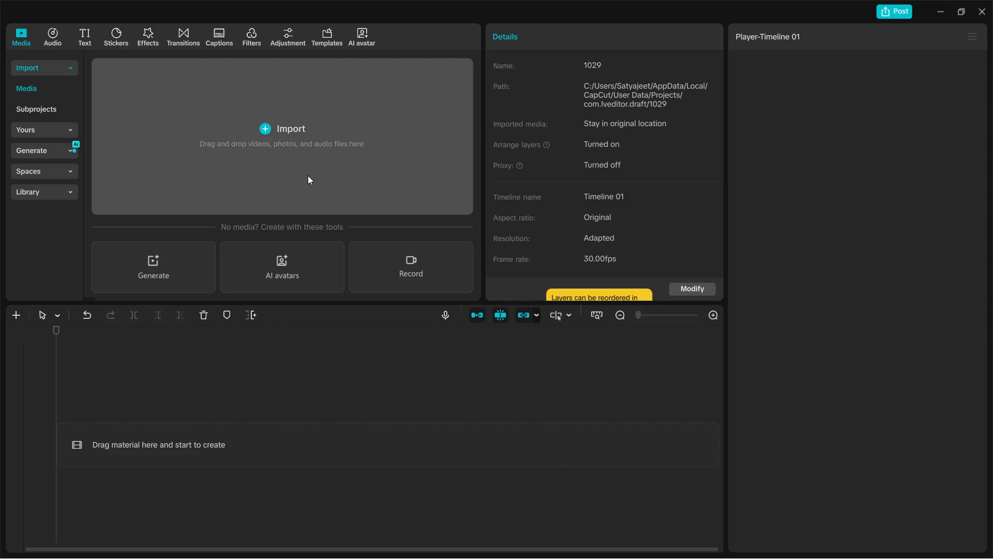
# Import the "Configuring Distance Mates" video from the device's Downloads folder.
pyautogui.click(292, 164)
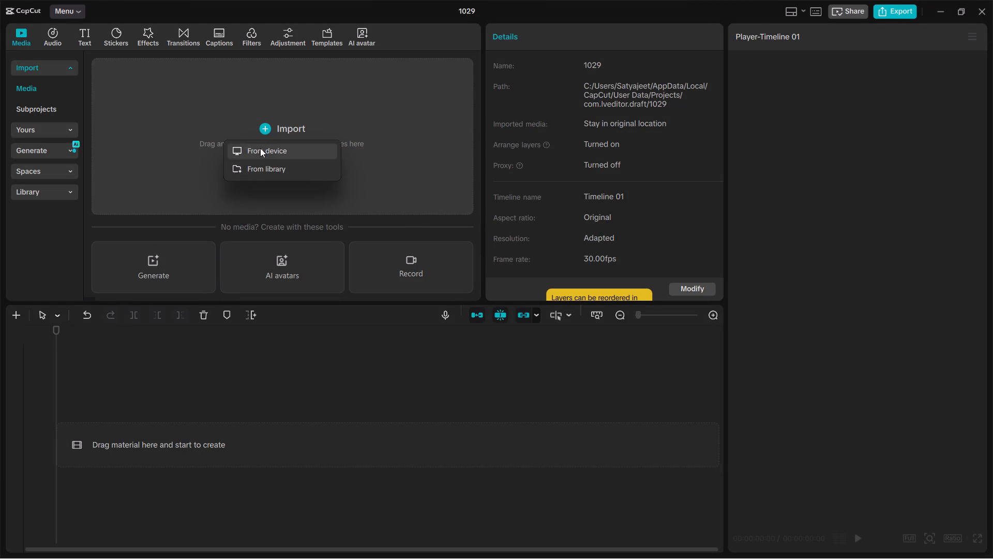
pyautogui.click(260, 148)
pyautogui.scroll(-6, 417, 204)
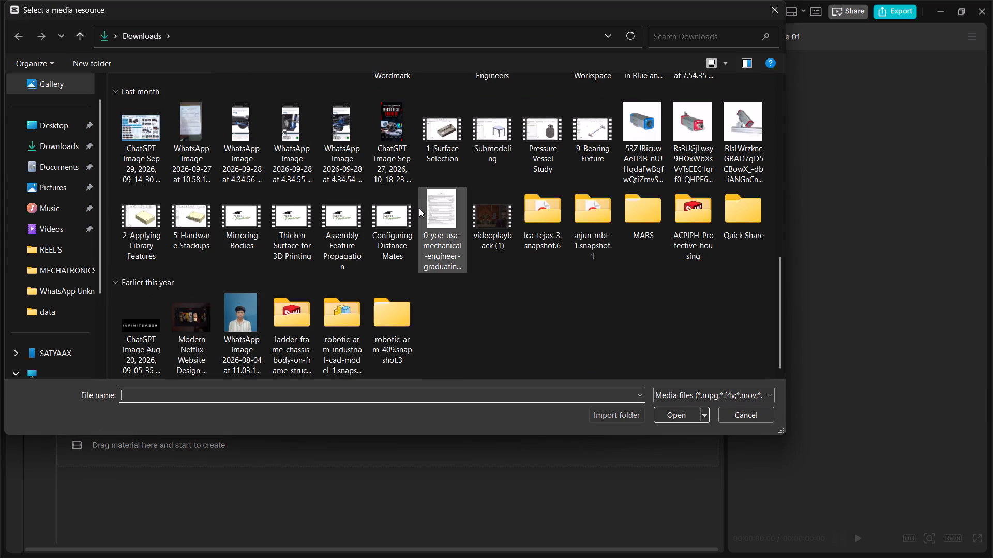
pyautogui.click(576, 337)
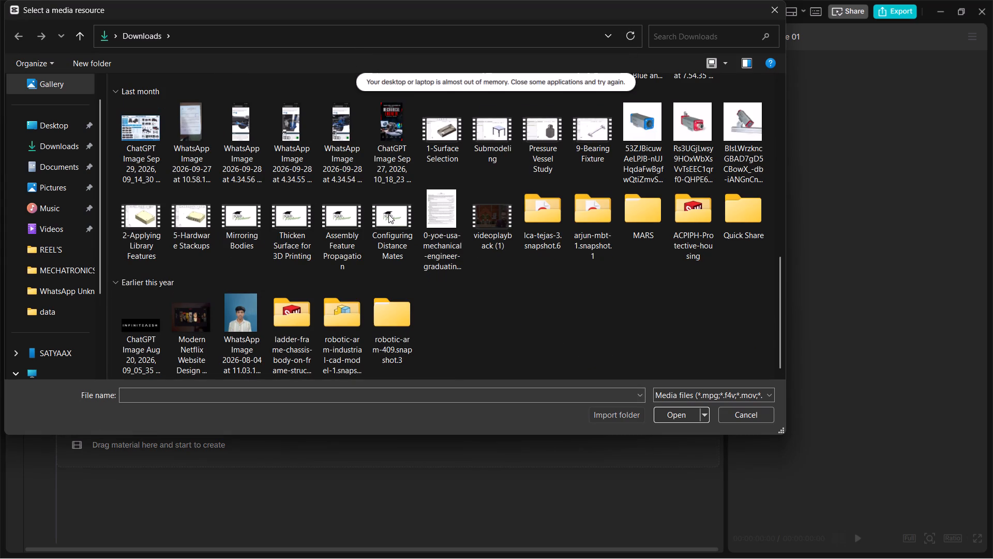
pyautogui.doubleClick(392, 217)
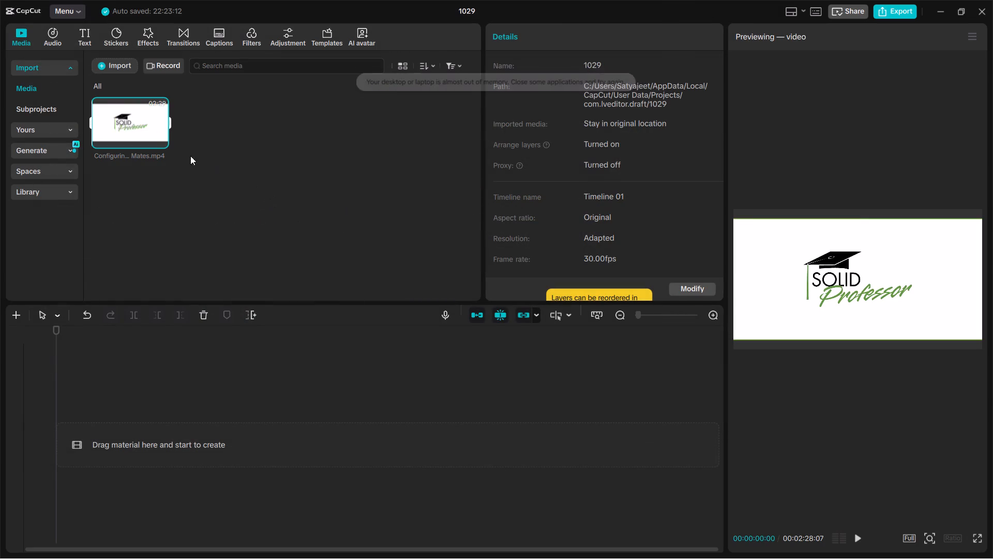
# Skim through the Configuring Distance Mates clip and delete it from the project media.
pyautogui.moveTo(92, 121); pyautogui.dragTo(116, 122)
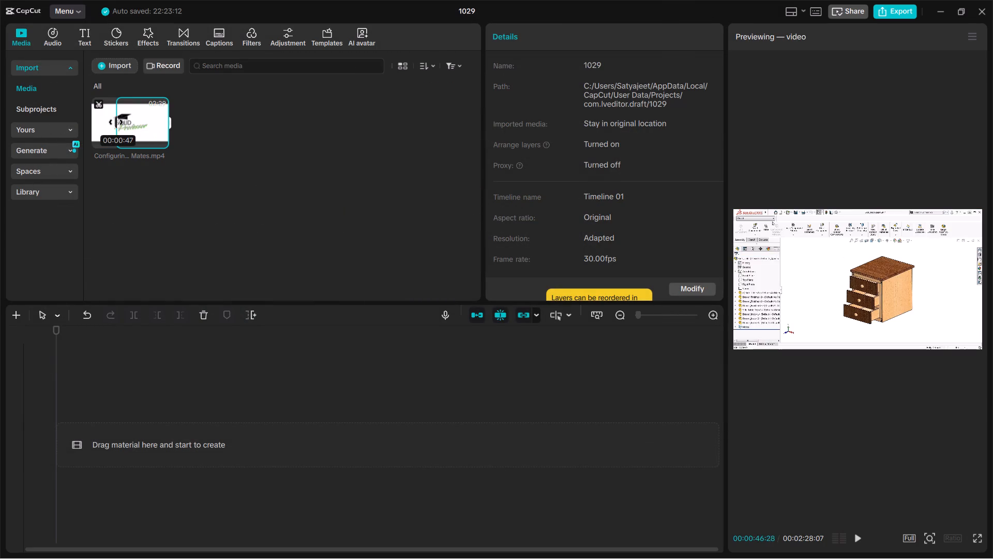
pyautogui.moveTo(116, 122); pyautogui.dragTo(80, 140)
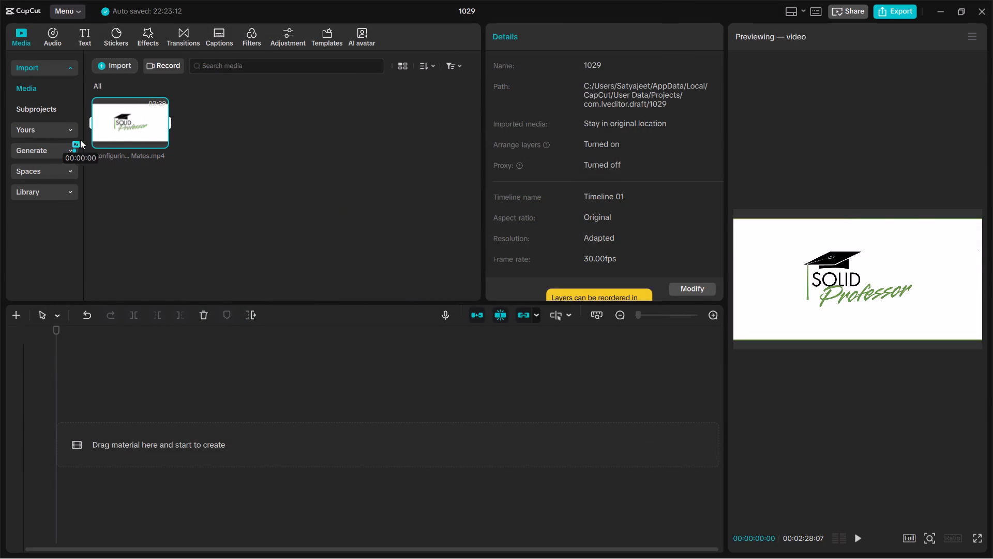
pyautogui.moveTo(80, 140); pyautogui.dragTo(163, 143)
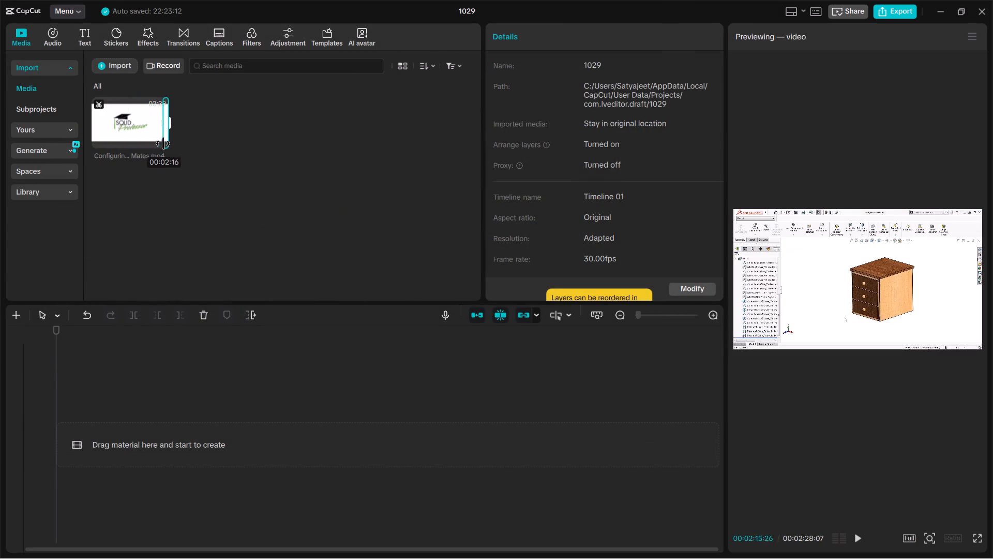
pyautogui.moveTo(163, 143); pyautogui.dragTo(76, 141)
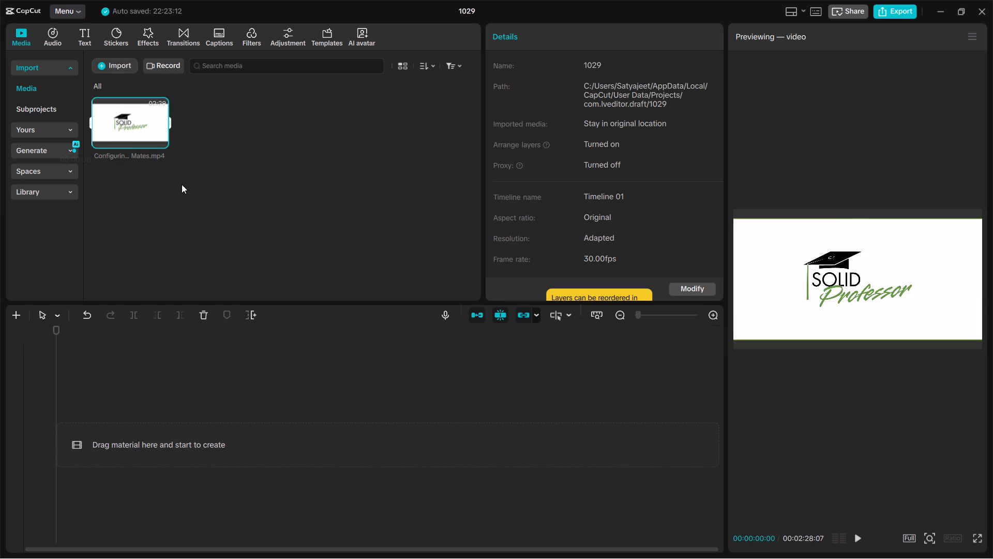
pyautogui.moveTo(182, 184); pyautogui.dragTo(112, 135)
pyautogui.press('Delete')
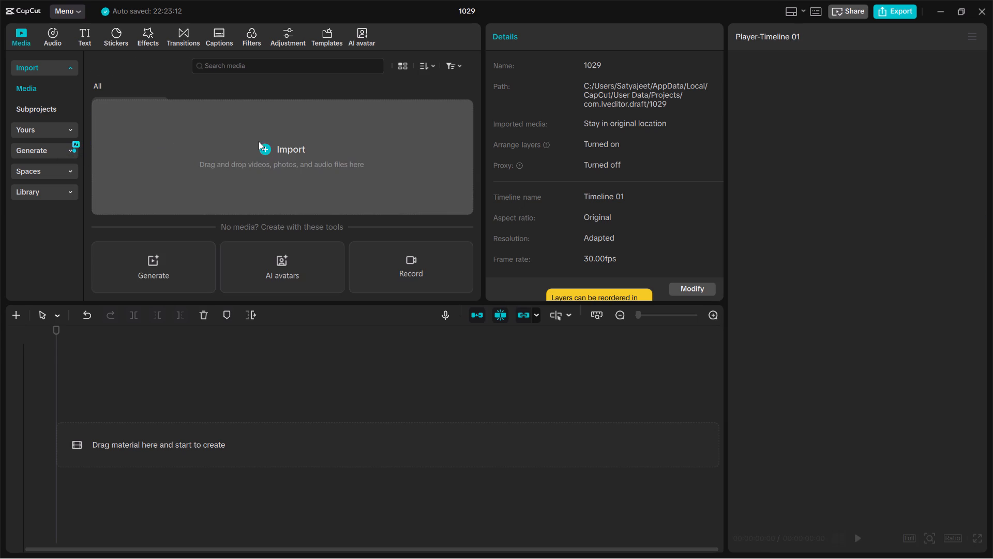
# Import the "Thicken Surface for 3D Printing" video from the device's Downloads folder.
pyautogui.click(285, 125)
pyautogui.click(316, 150)
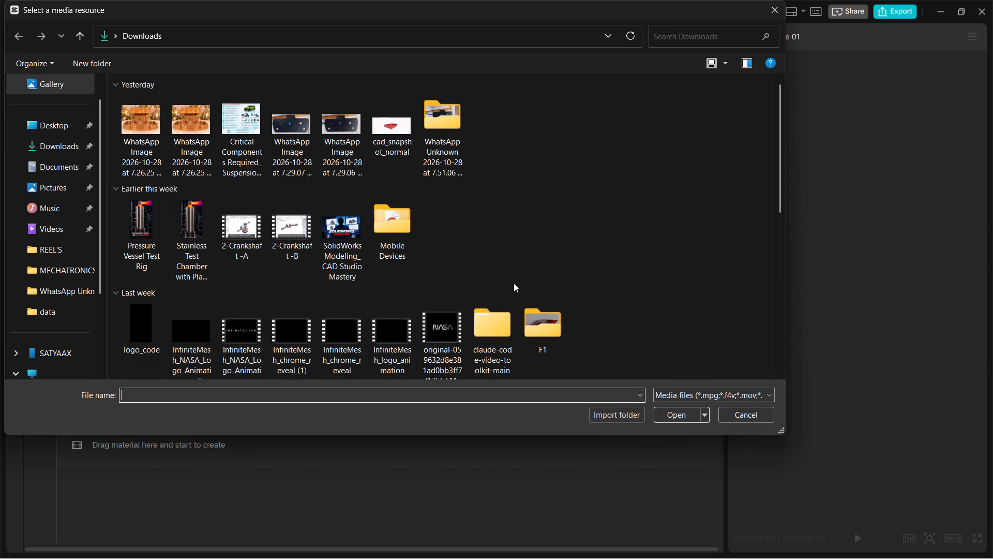
pyautogui.scroll(-9, 507, 279)
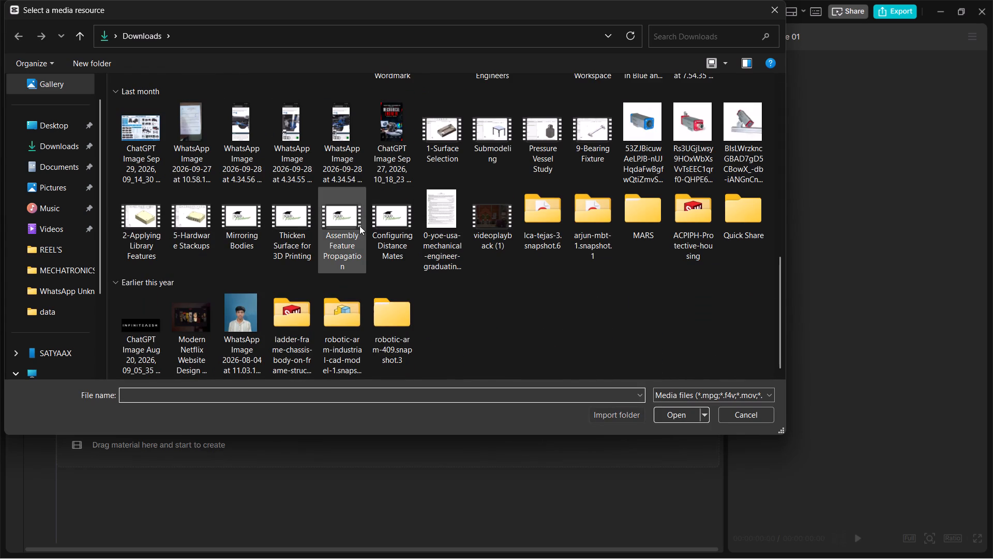
pyautogui.doubleClick(301, 214)
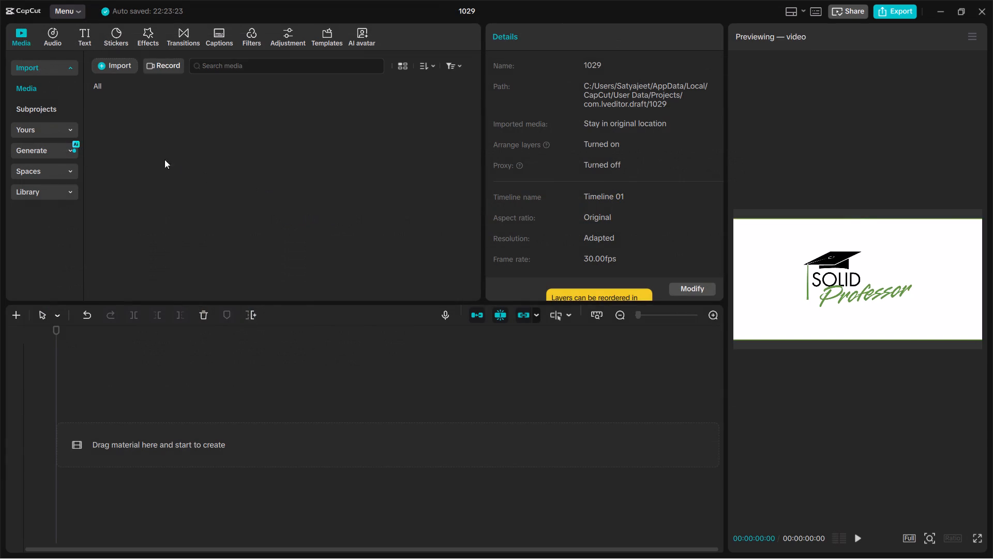
# Skim the Thicken Surface for 3D Printing clip and place it at the start of the empty timeline.
pyautogui.click(117, 133)
pyautogui.moveTo(100, 122); pyautogui.dragTo(108, 124)
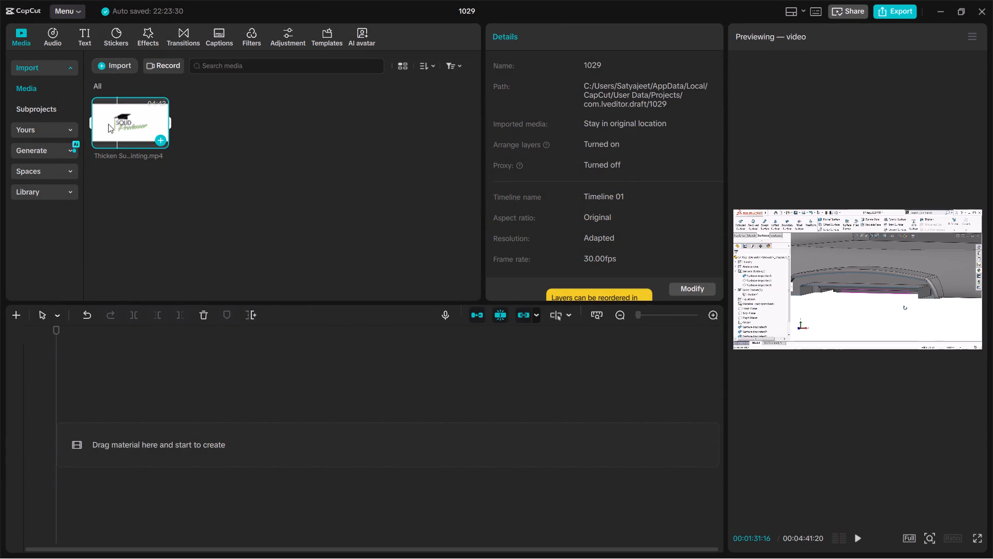
pyautogui.moveTo(108, 124); pyautogui.dragTo(134, 129)
pyautogui.moveTo(137, 129); pyautogui.dragTo(220, 429)
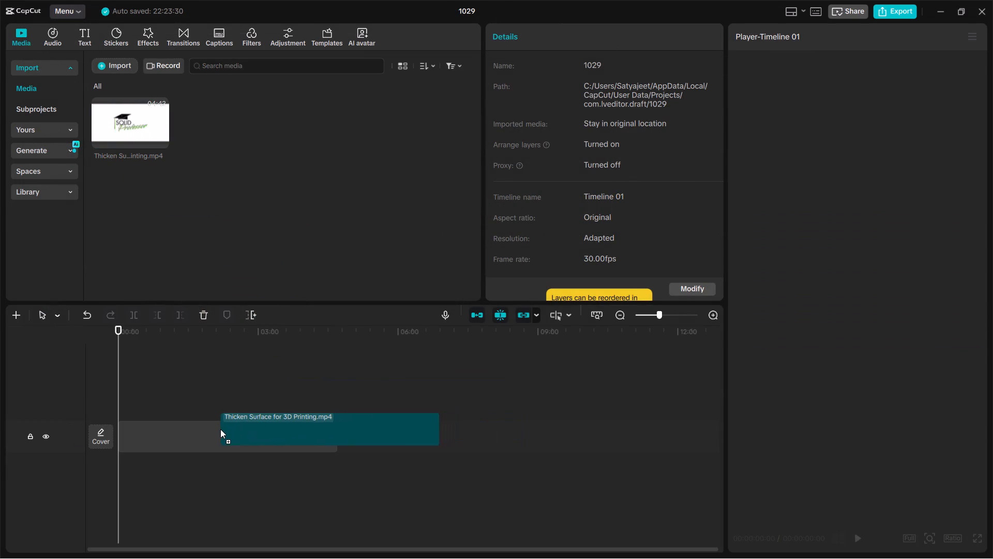
pyautogui.moveTo(220, 429); pyautogui.dragTo(174, 434)
# Set the project's aspect ratio to 9:16.
pyautogui.click(198, 356)
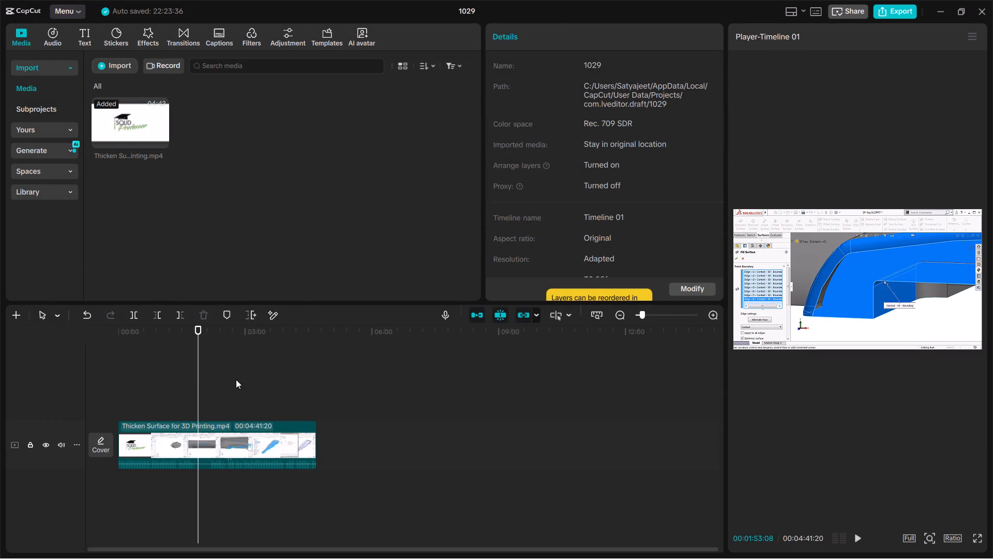
pyautogui.scroll(15, 234, 380)
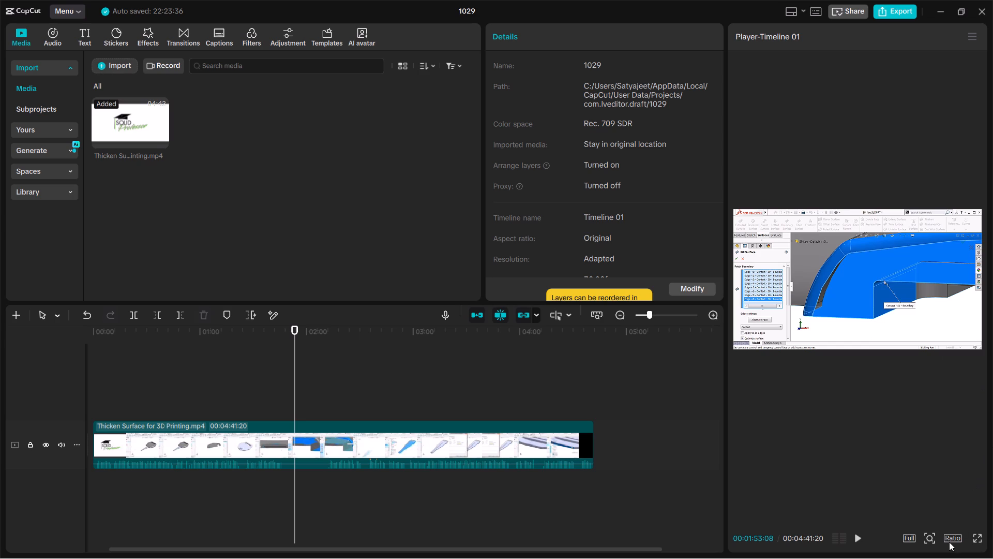
pyautogui.click(949, 542)
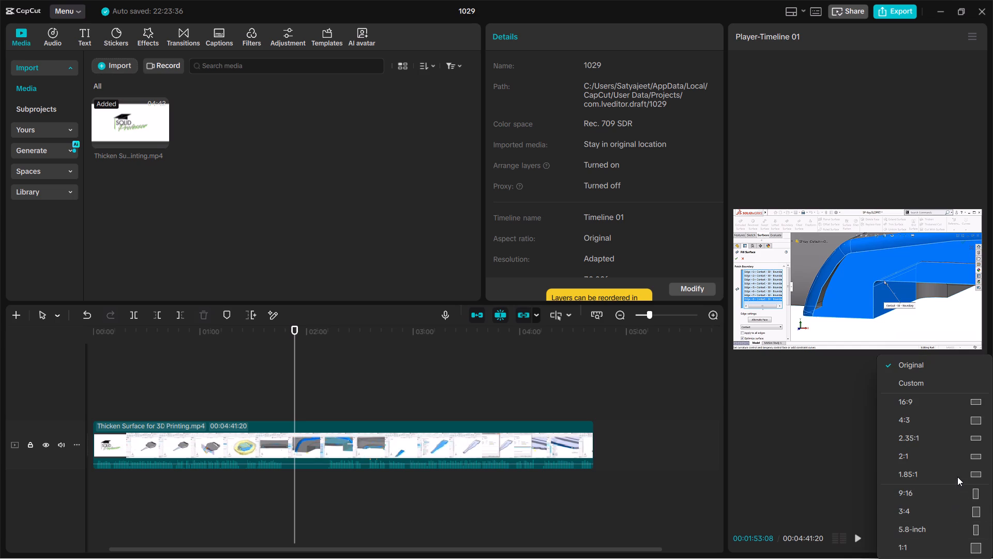
pyautogui.click(952, 496)
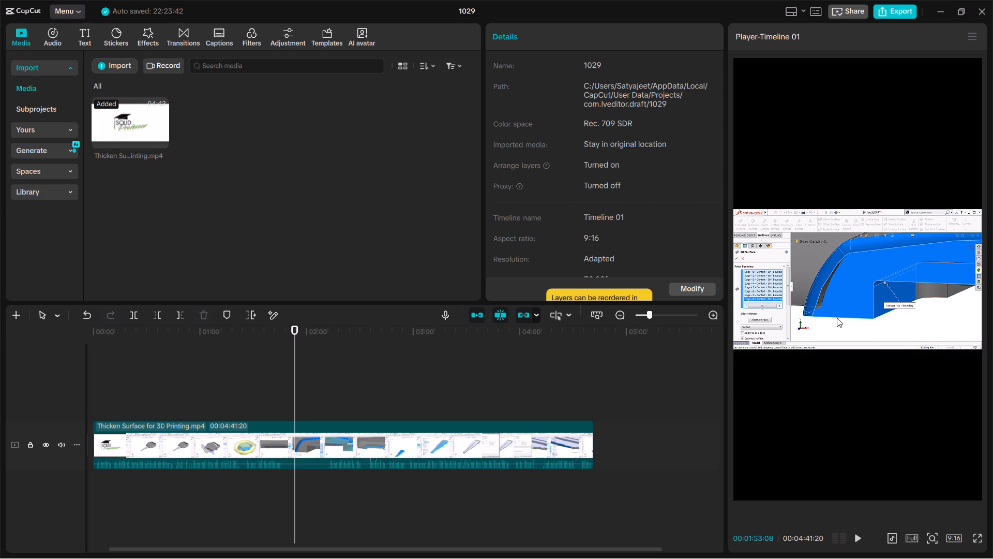
# Rotate the video 90° and scale it to 177% so it fills the vertical frame.
pyautogui.click(837, 318)
pyautogui.moveTo(859, 363); pyautogui.dragTo(804, 280)
pyautogui.moveTo(789, 401); pyautogui.dragTo(726, 493)
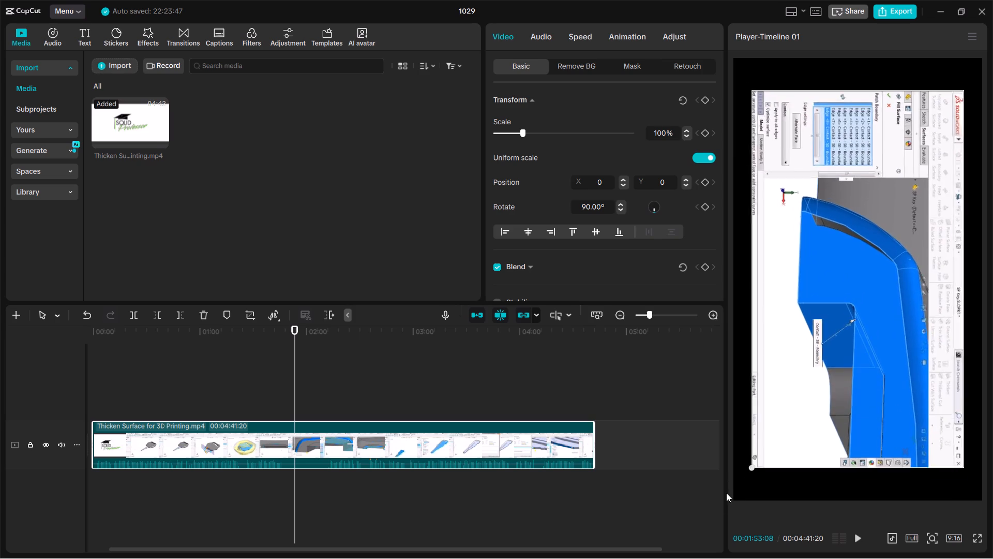
pyautogui.moveTo(726, 493); pyautogui.dragTo(696, 526)
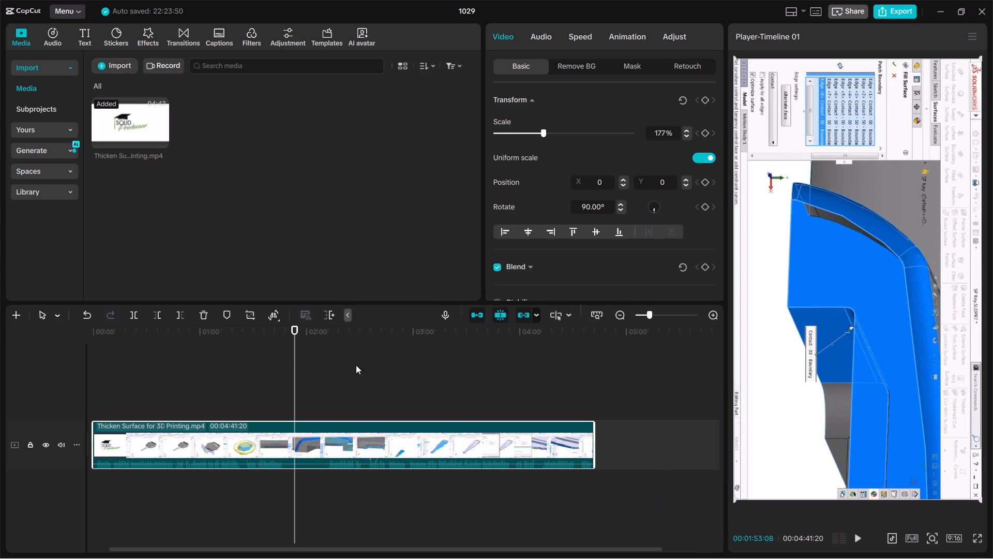
# Trim the opening logo and title intro, about the first 13 seconds, off the start of the clip.
pyautogui.moveTo(296, 387); pyautogui.dragTo(3, 421)
pyautogui.keyDown('ctrl'); pyautogui.scroll(1, 250, 415); pyautogui.keyUp('ctrl')
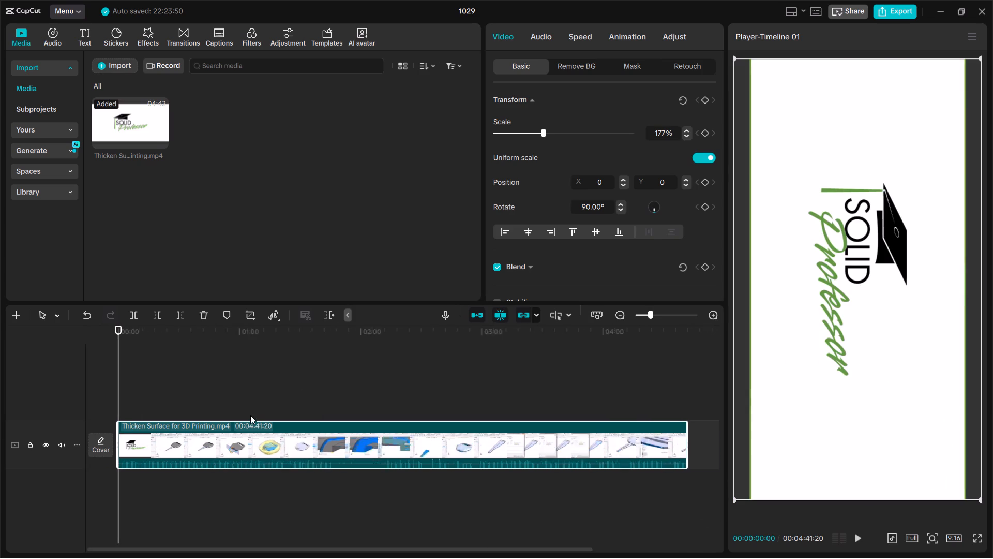
pyautogui.keyDown('ctrl'); pyautogui.scroll(12, 250, 415); pyautogui.keyUp('ctrl')
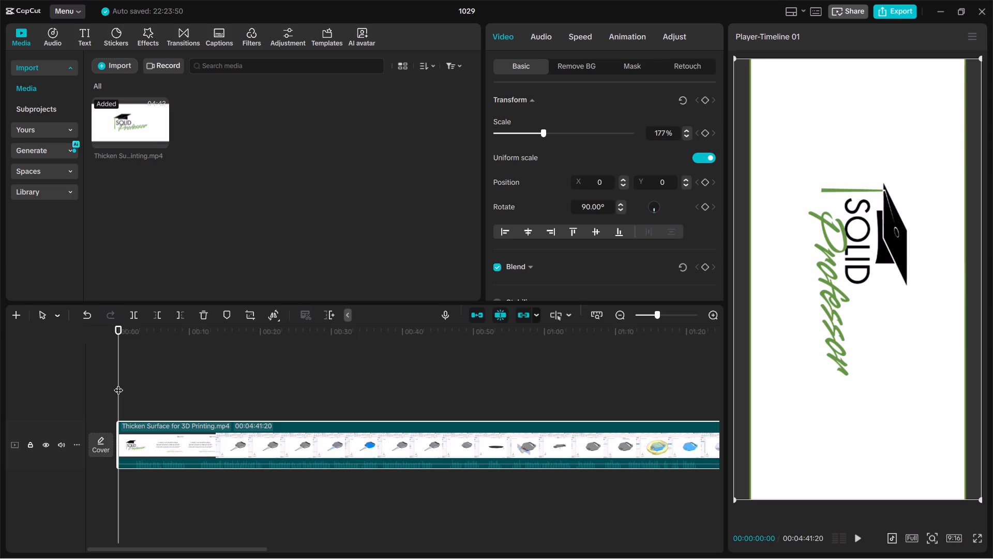
pyautogui.moveTo(118, 384); pyautogui.dragTo(211, 391)
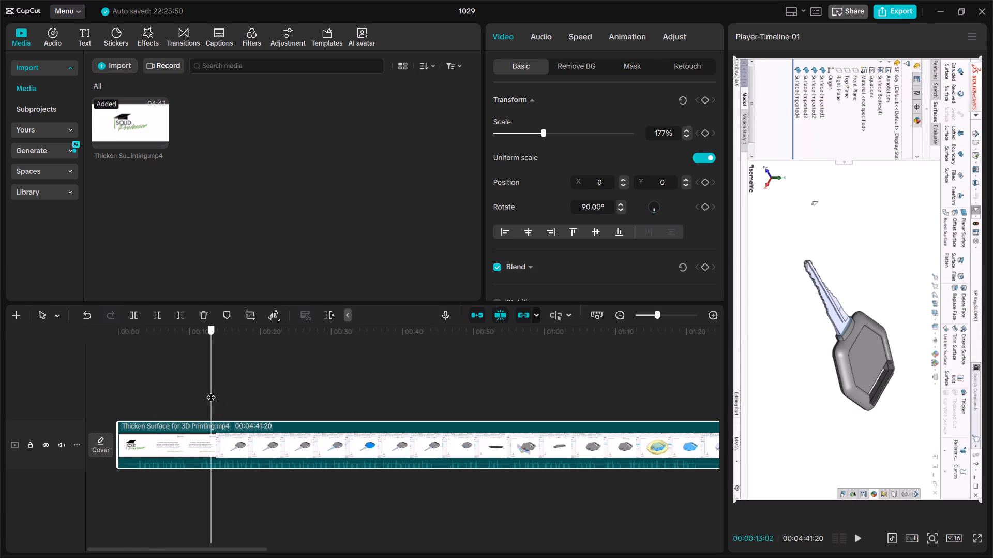
pyautogui.moveTo(211, 391); pyautogui.dragTo(215, 391)
pyautogui.press('q')
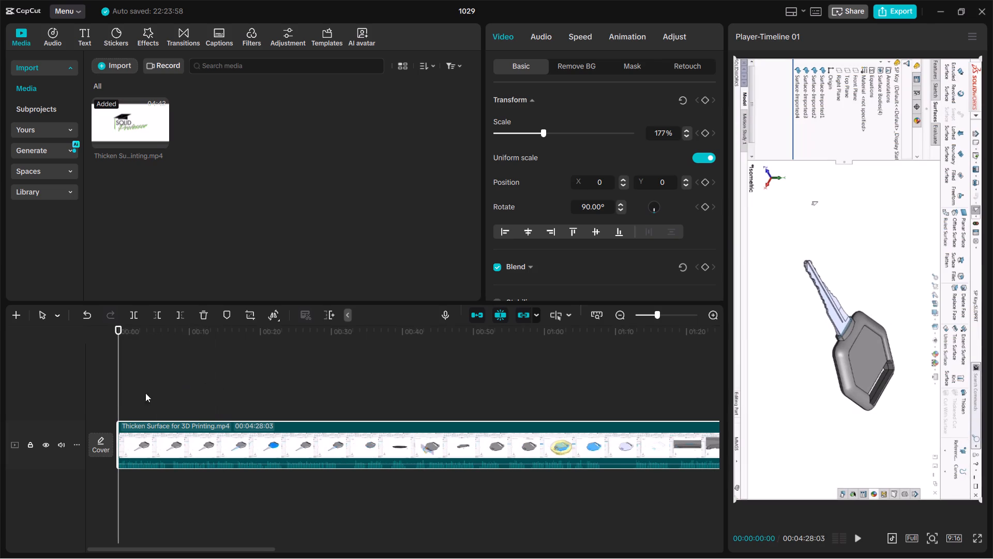
# Trim the closing course promotion off the end of the clip, cutting at 00:04:15:13.
pyautogui.moveTo(119, 396); pyautogui.dragTo(665, 415)
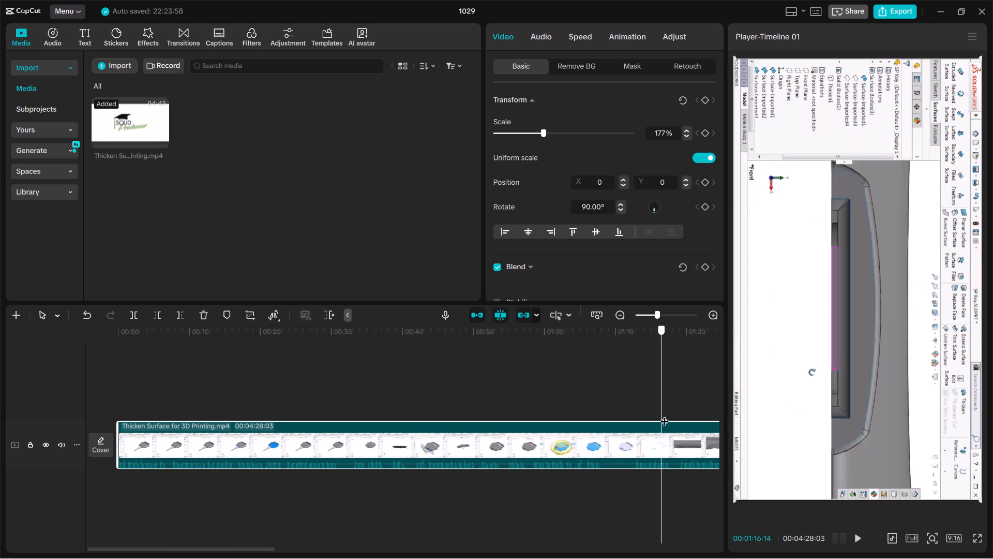
pyautogui.moveTo(665, 415); pyautogui.dragTo(727, 430)
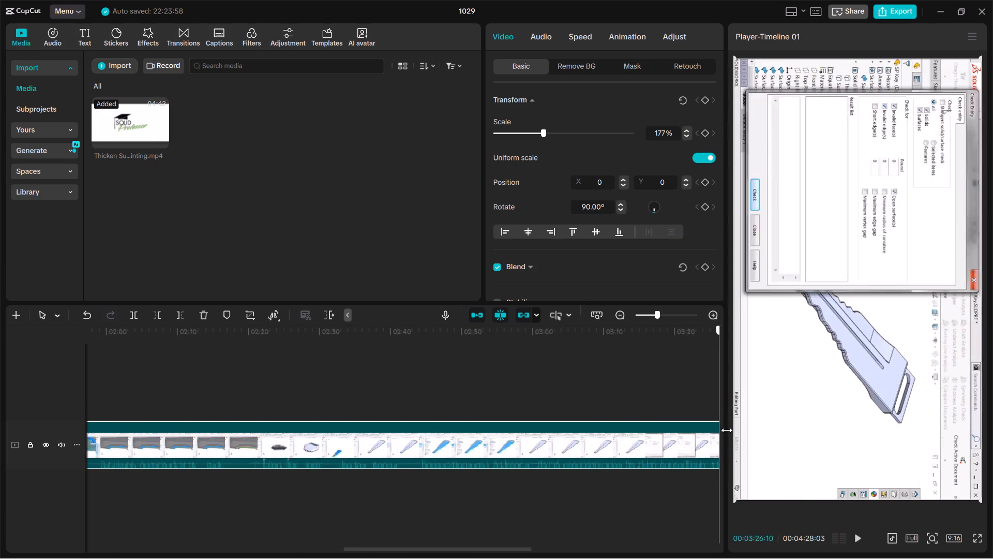
pyautogui.moveTo(727, 430); pyautogui.dragTo(479, 455)
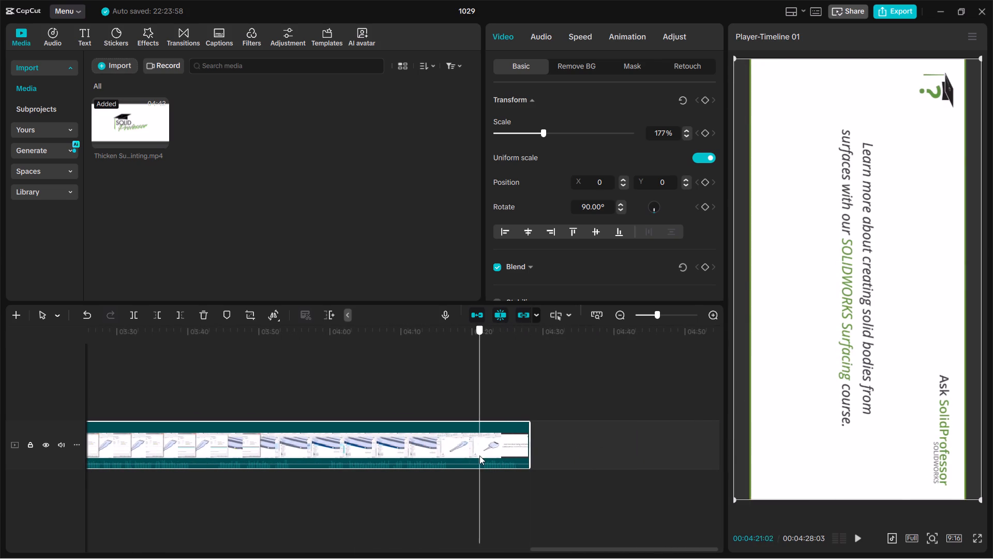
pyautogui.moveTo(479, 455); pyautogui.dragTo(440, 457)
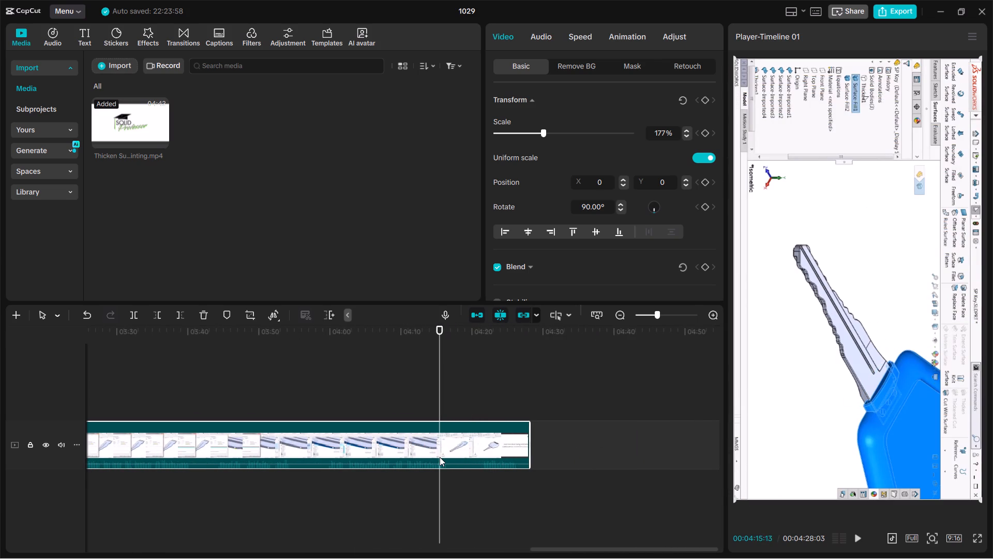
pyautogui.press('w')
# Return to the beginning of the timeline and briefly play back the trimmed video.
pyautogui.moveTo(529, 380); pyautogui.dragTo(318, 414)
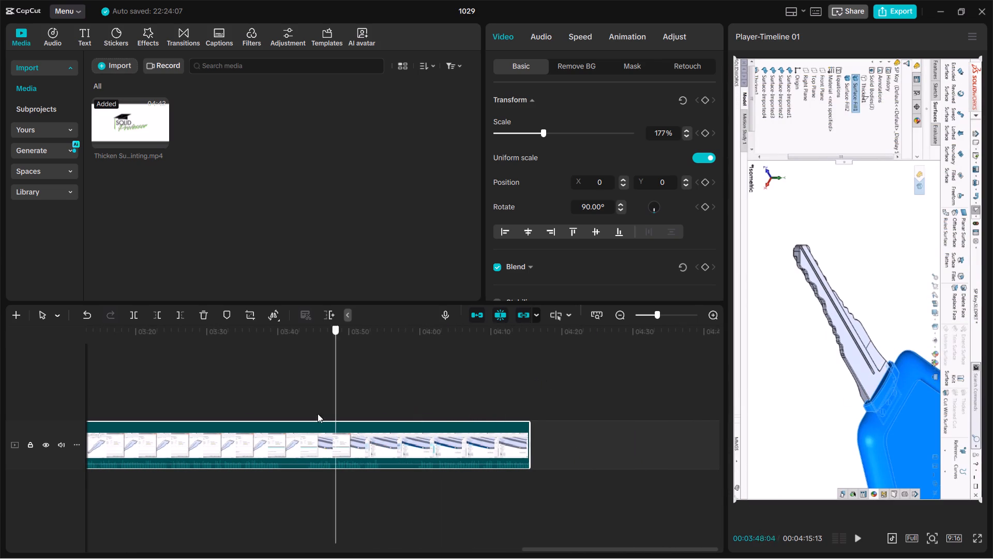
pyautogui.moveTo(318, 414); pyautogui.dragTo(45, 392)
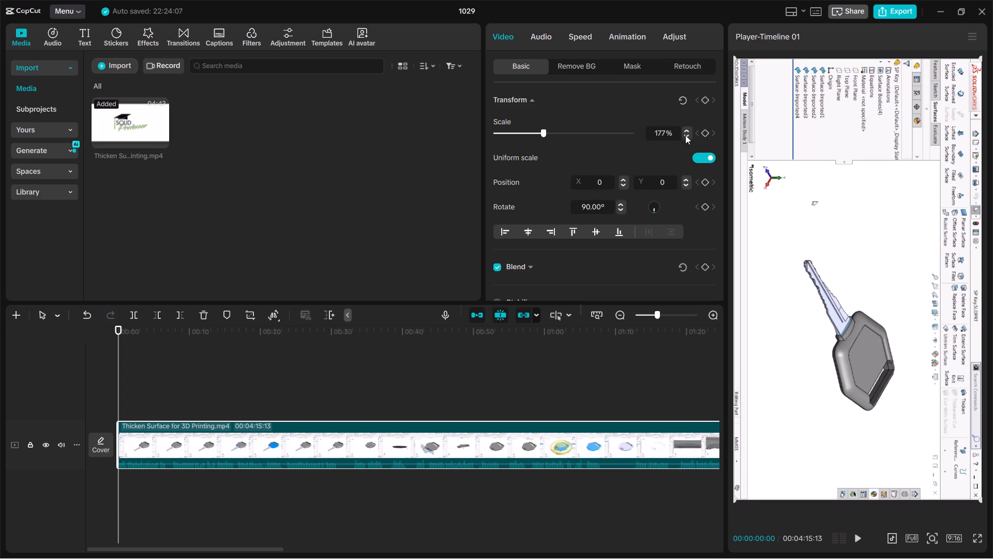
pyautogui.press('space')
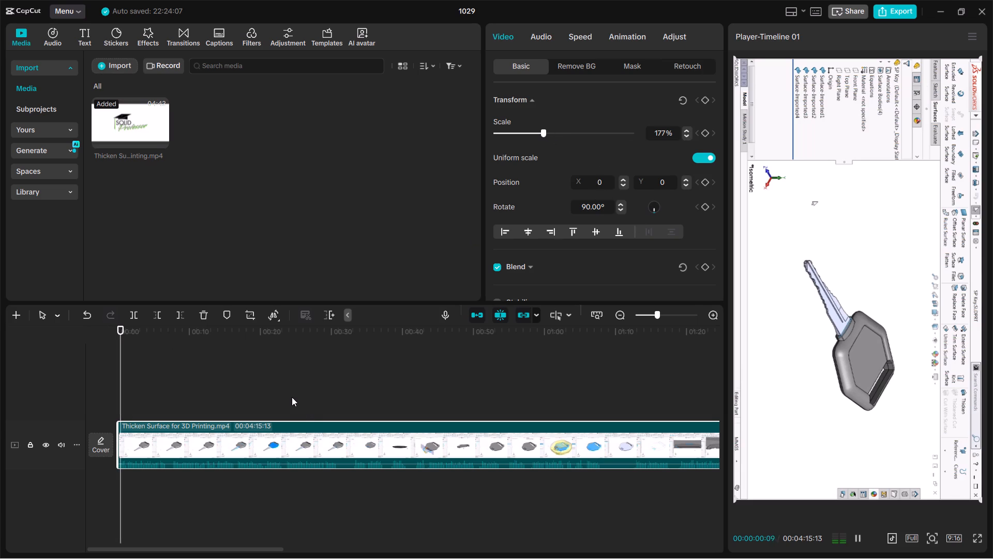
pyautogui.press('space')
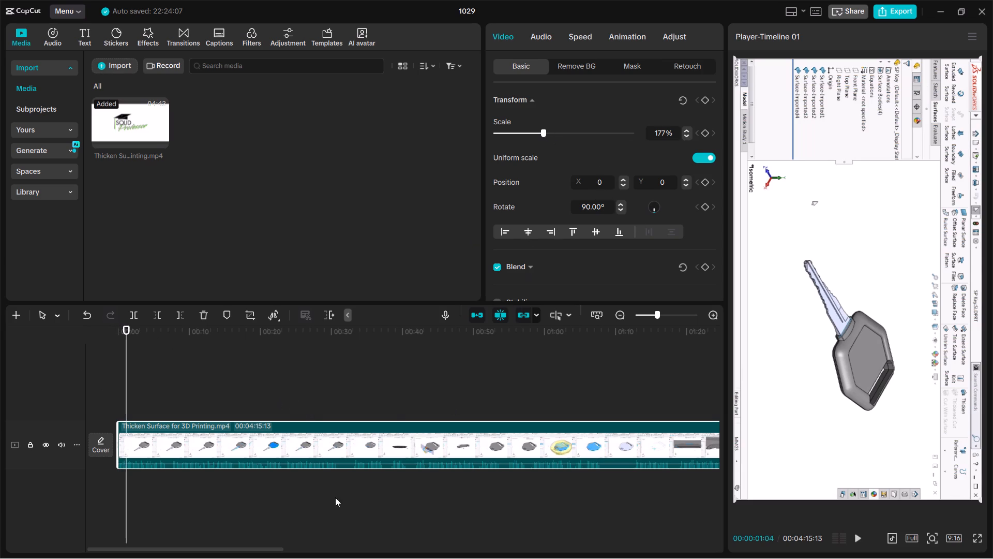
# Speed up the trimmed clip to 10.00x and briefly play back the result.
pyautogui.moveTo(328, 517); pyautogui.dragTo(379, 416)
pyautogui.click(578, 41)
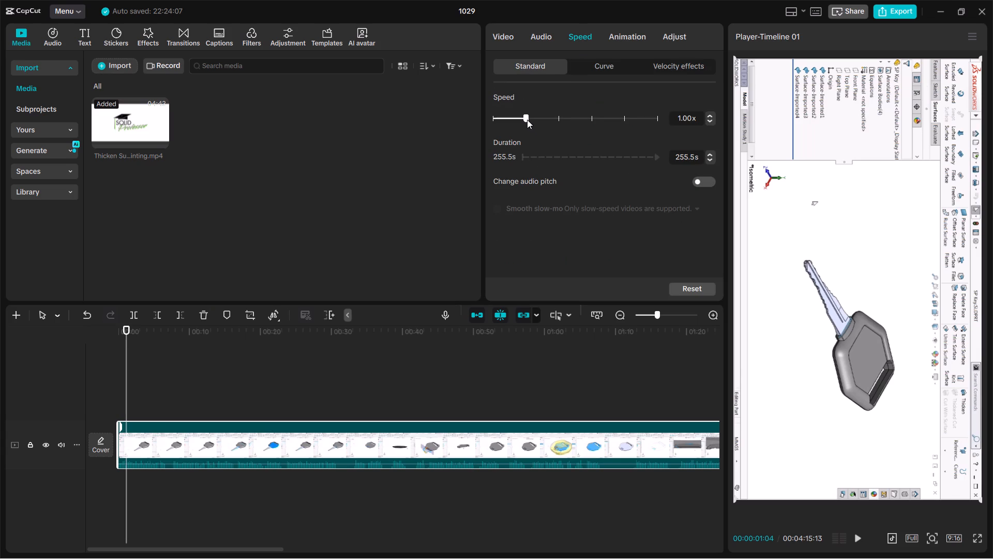
pyautogui.moveTo(527, 120); pyautogui.dragTo(623, 133)
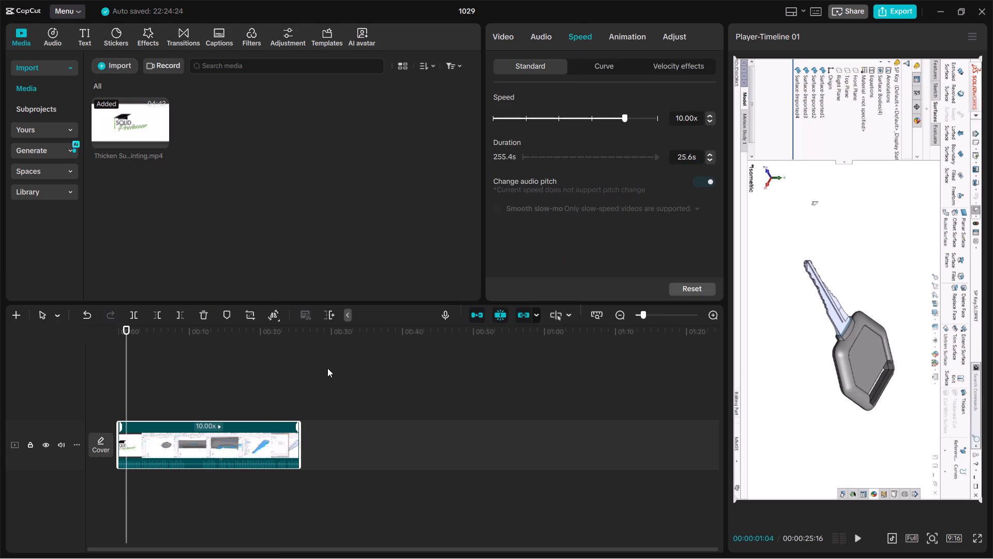
pyautogui.press('space')
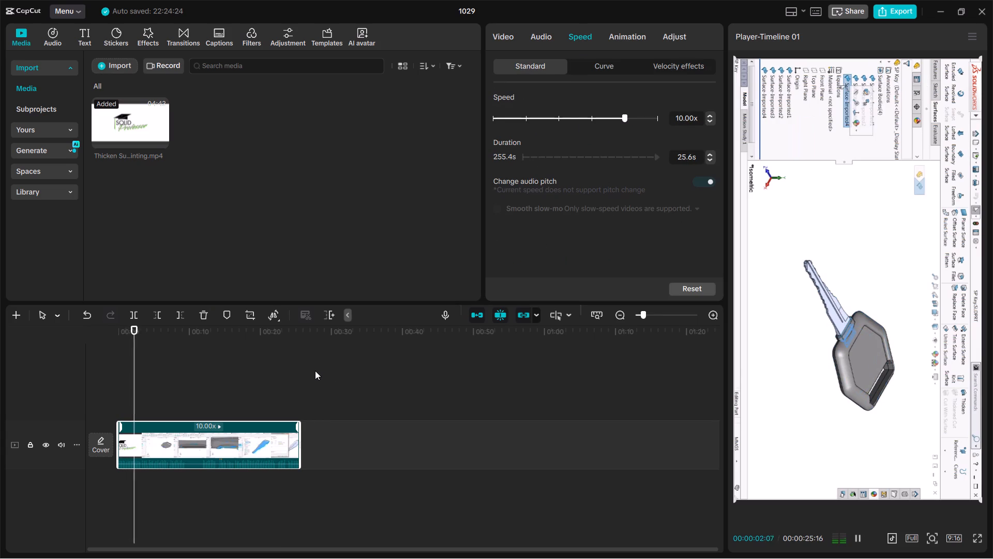
pyautogui.press('space')
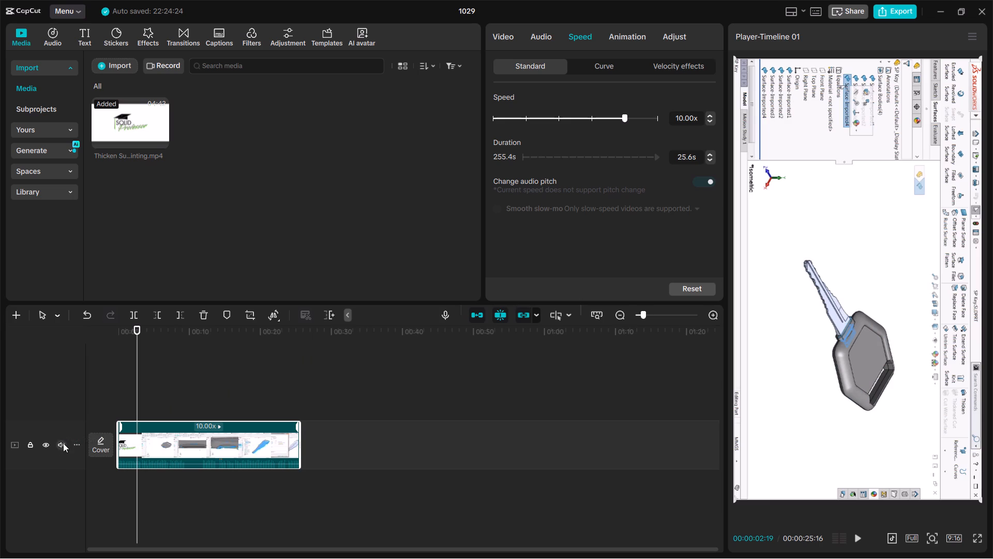
# Mute the video track, check it by playing from the beginning, and return to the timeline's start.
pyautogui.click(63, 443)
pyautogui.press('space')
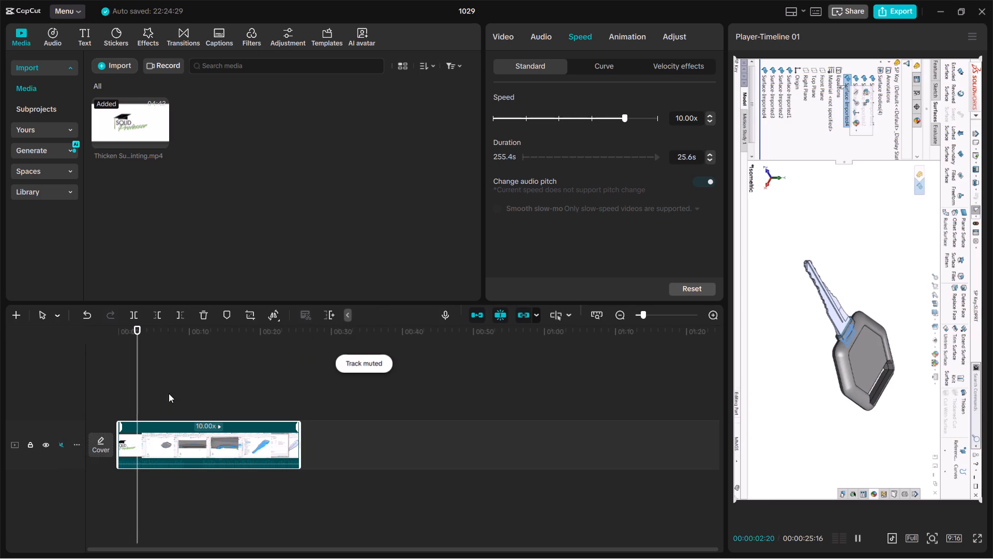
pyautogui.moveTo(141, 401); pyautogui.dragTo(37, 416)
pyautogui.press('space')
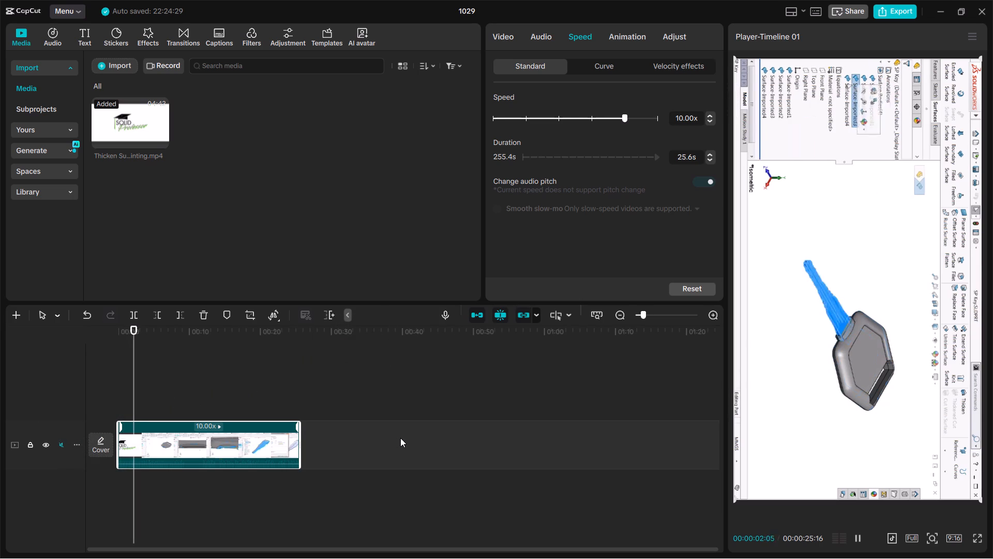
pyautogui.press('space')
pyautogui.moveTo(140, 401); pyautogui.dragTo(68, 395)
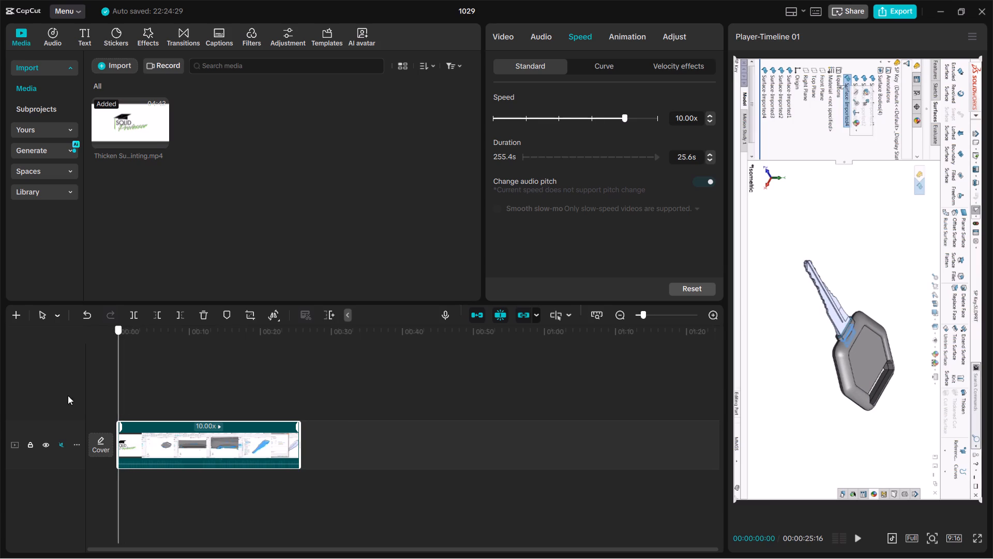
pyautogui.moveTo(68, 395); pyautogui.dragTo(65, 386)
# Browse the music library's Epic category and preview the track "Super hero! A magnificent song with an image of".
pyautogui.click(57, 37)
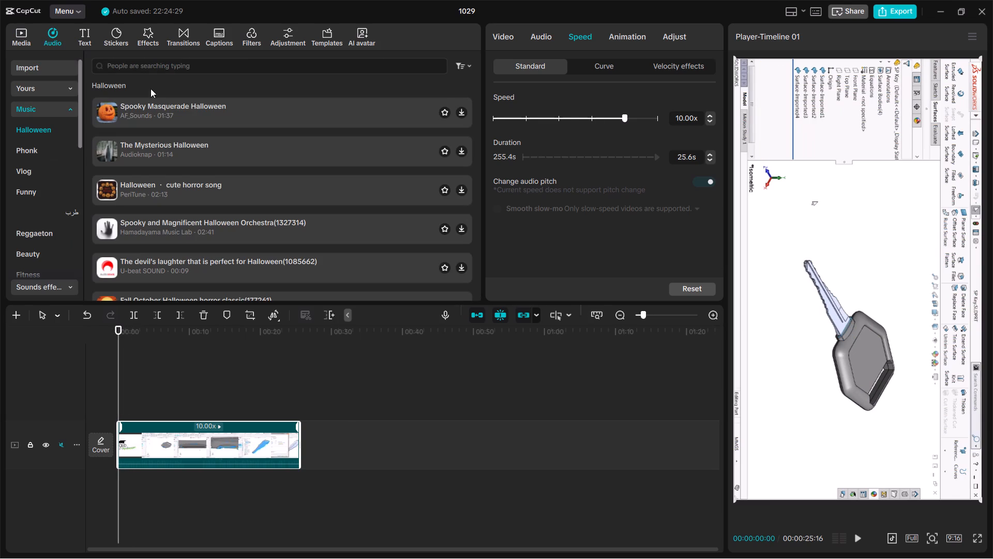
pyautogui.click(212, 69)
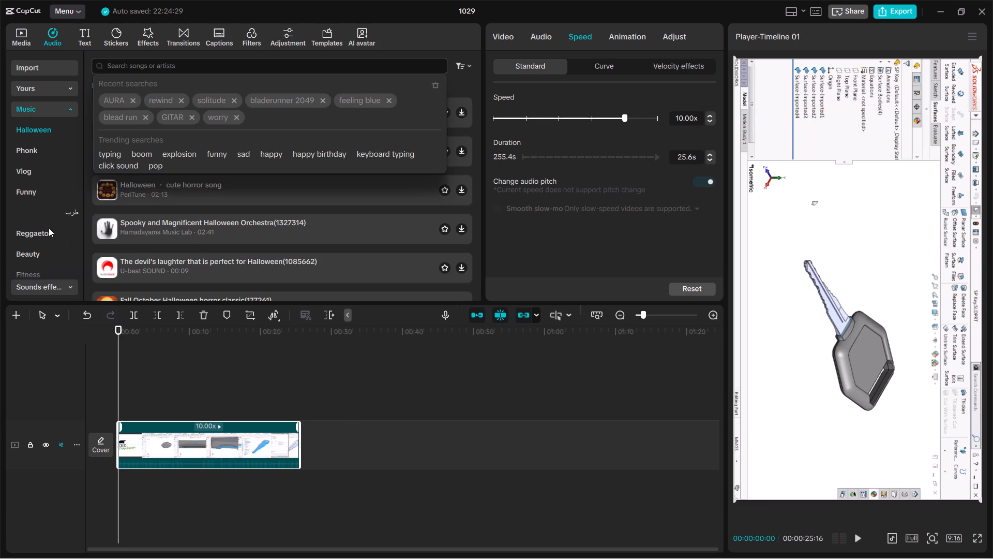
pyautogui.scroll(-4, 51, 241)
pyautogui.click(46, 223)
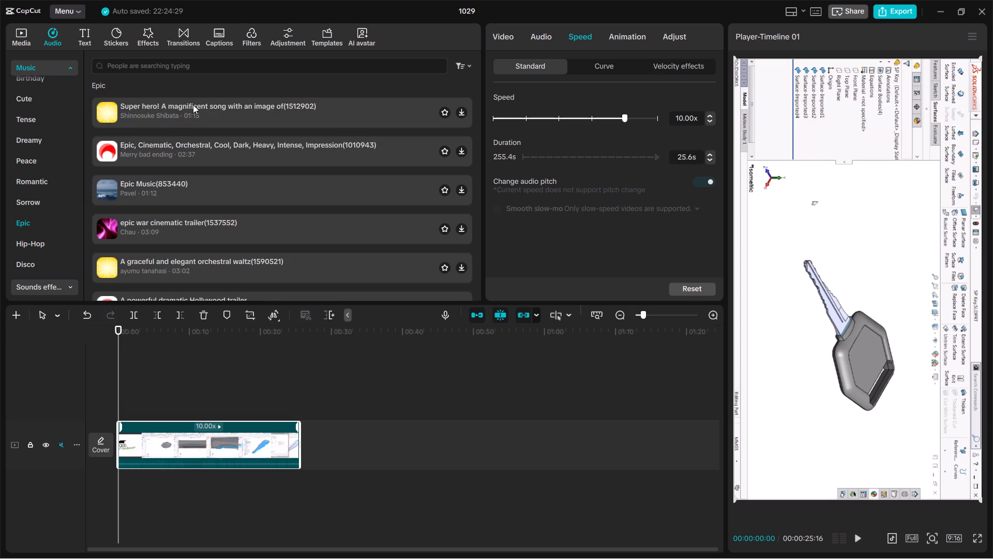
pyautogui.click(193, 105)
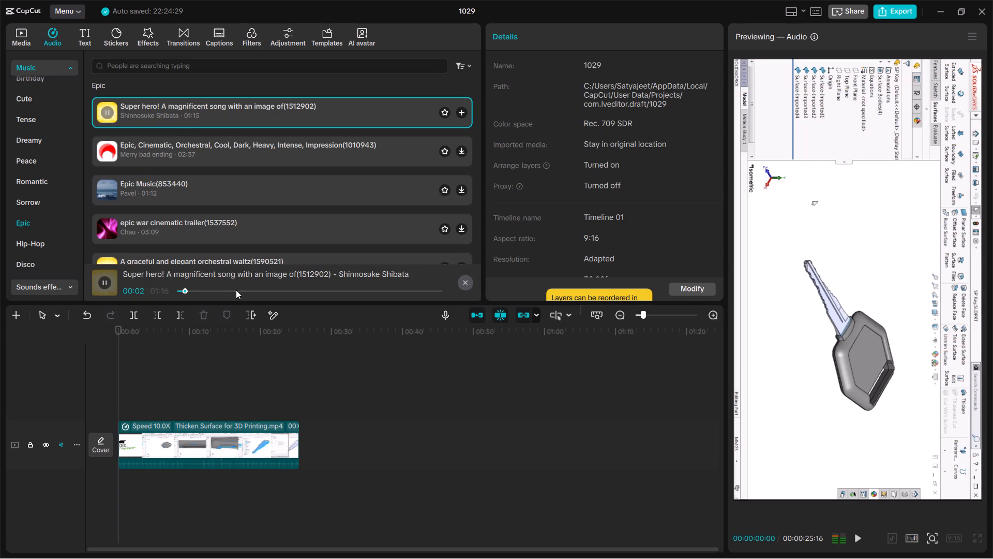
# Audition the Hip-Hop tracks Wrist, Lantern Loop and Synth tense spy beat, skipping ahead in Wrist and Synth tense spy beat.
pyautogui.click(43, 236)
pyautogui.click(49, 241)
pyautogui.click(900, 544)
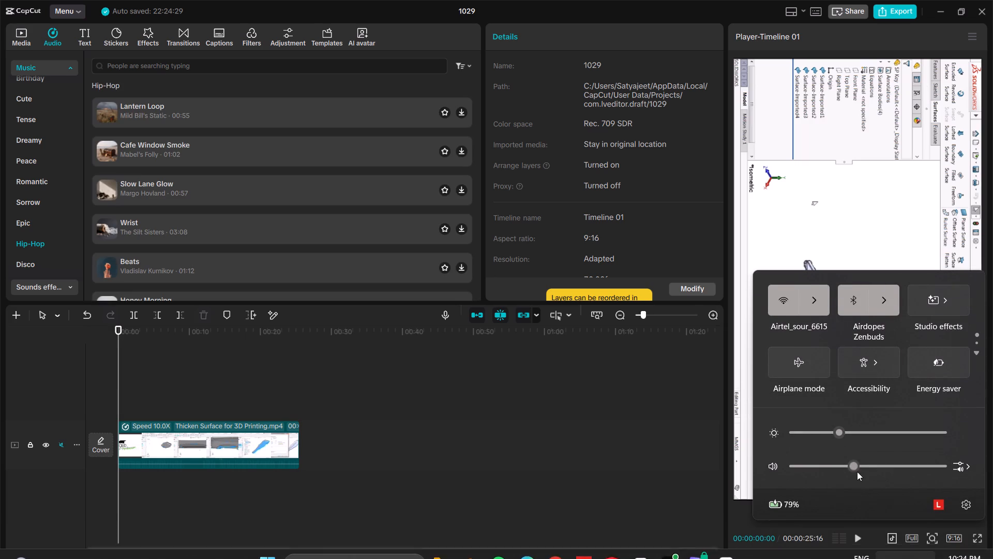
pyautogui.click(163, 226)
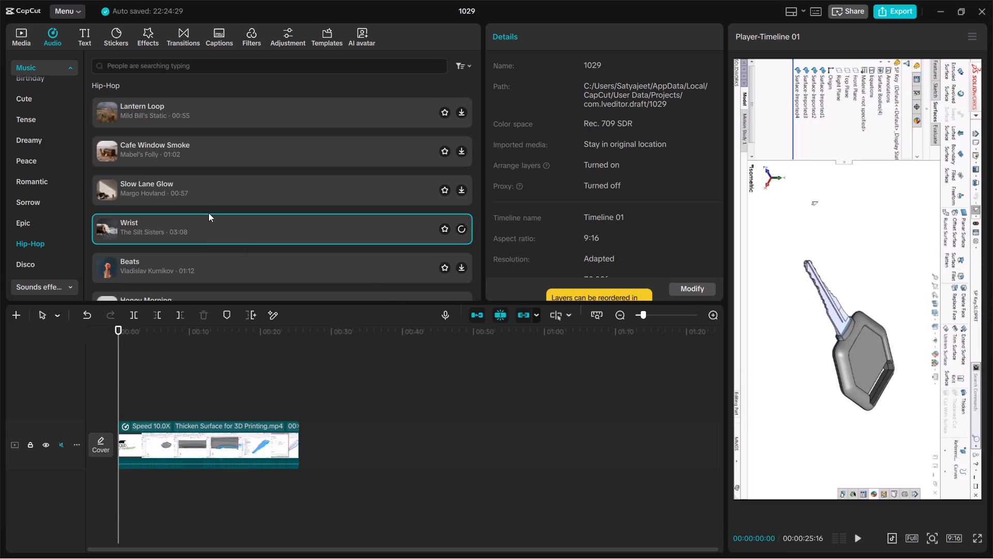
pyautogui.scroll(-2, 51, 198)
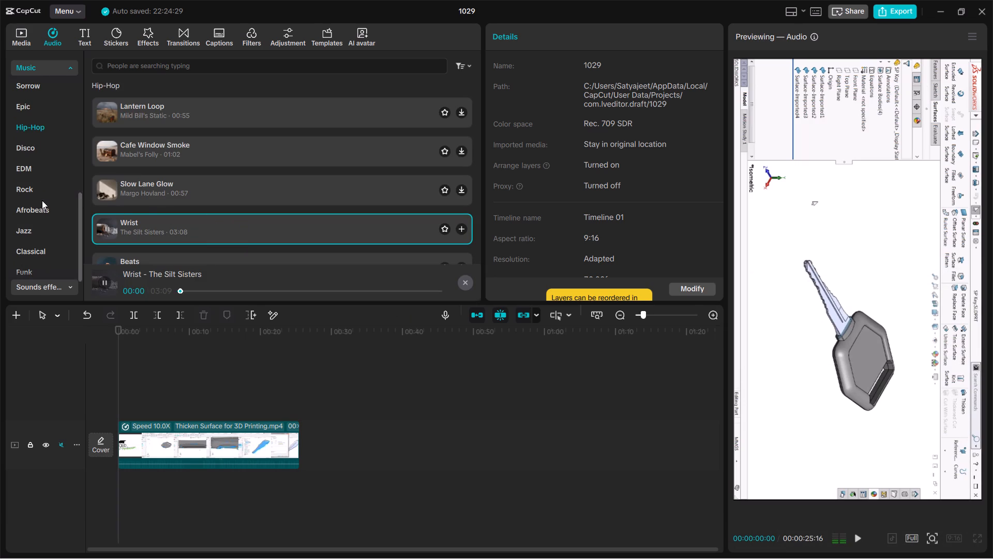
pyautogui.scroll(-1, 40, 201)
pyautogui.click(226, 288)
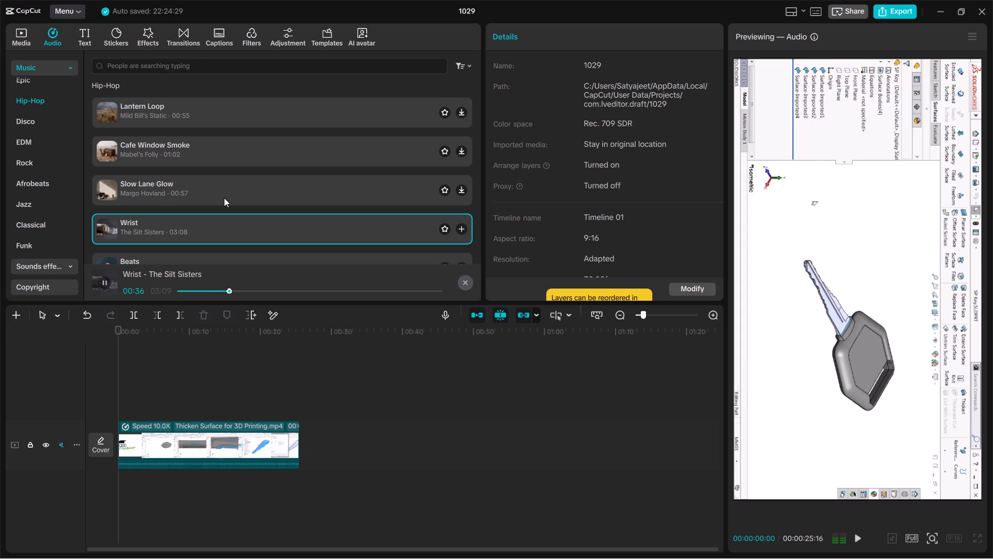
pyautogui.scroll(-2, 224, 198)
pyautogui.scroll(3, 224, 200)
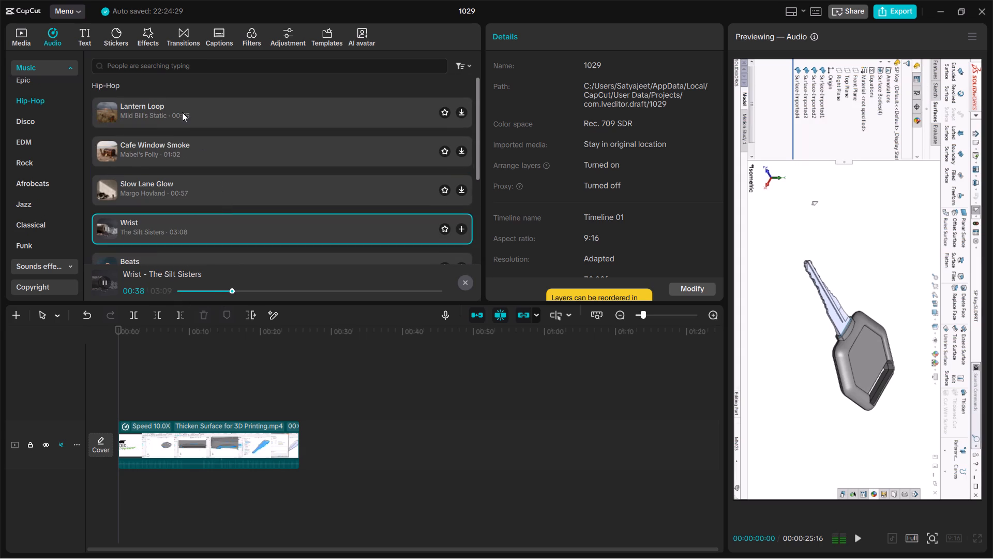
pyautogui.click(181, 110)
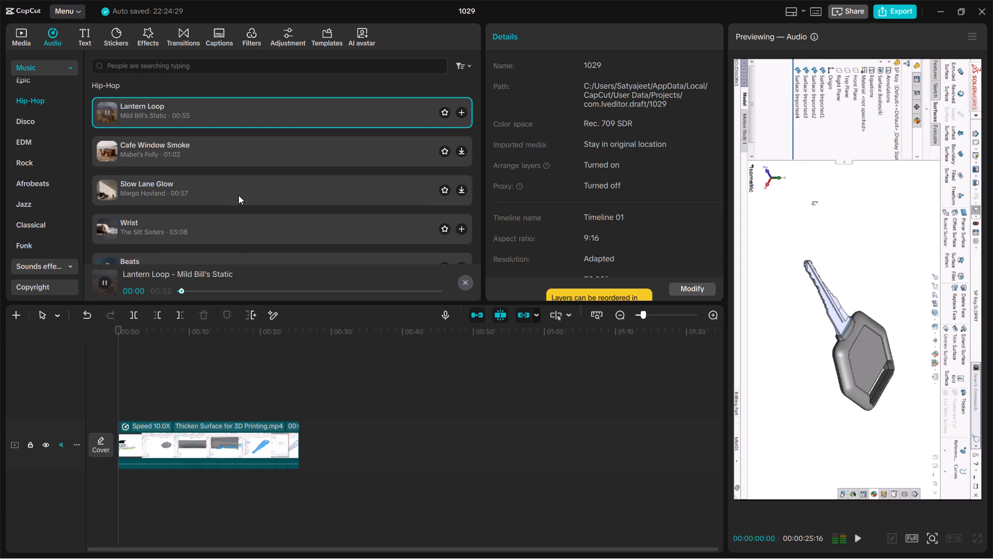
pyautogui.scroll(-9, 233, 188)
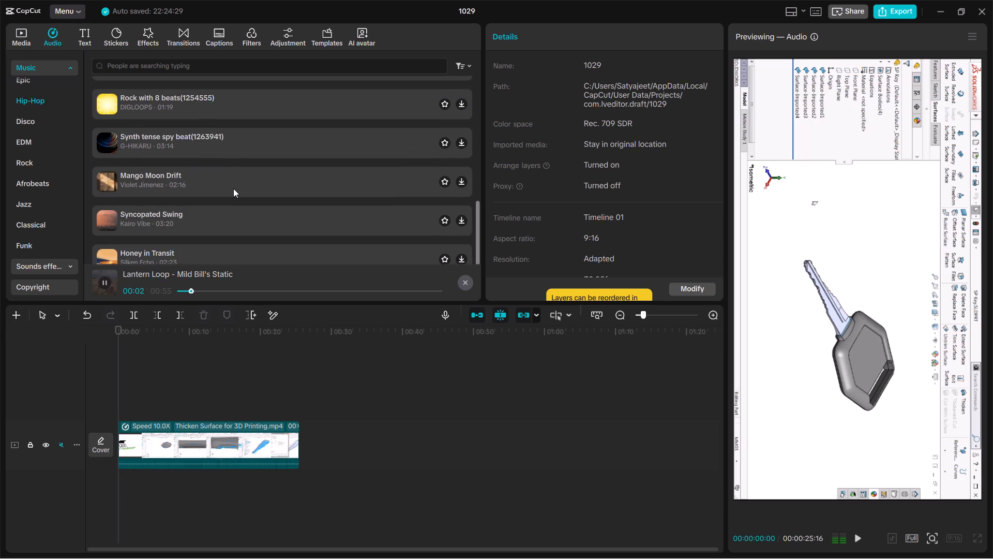
pyautogui.click(190, 156)
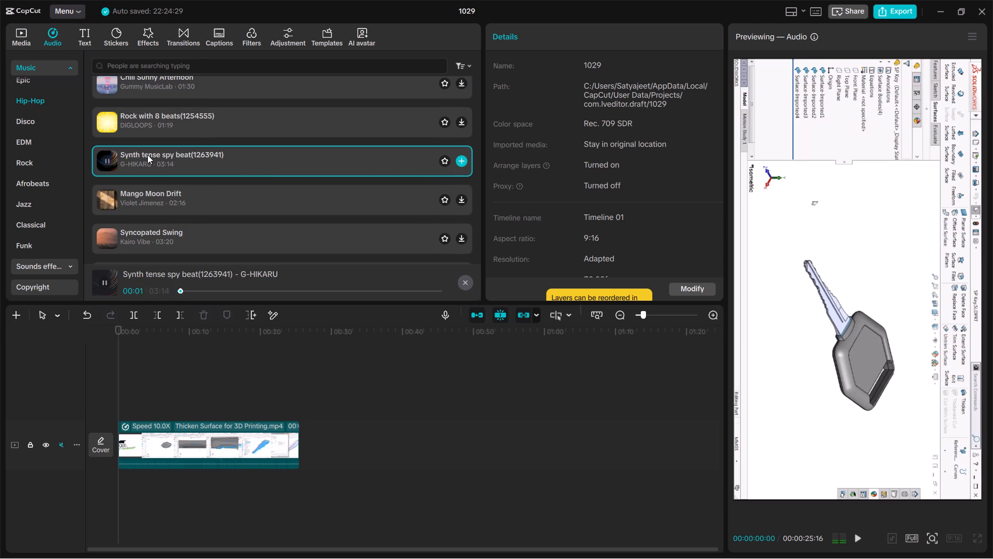
pyautogui.click(243, 293)
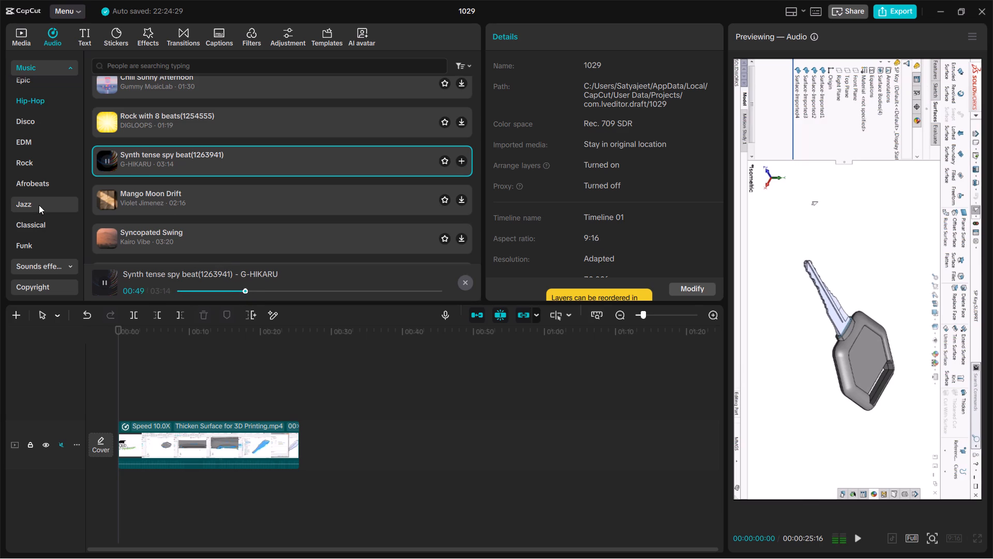
# Audition the EDM tracks We Found Love, MONTAGEM ALQUIMIA FUNK, Dancing in the Moonlight and Hip Hop Background.
pyautogui.scroll(-1, 39, 205)
pyautogui.click(35, 141)
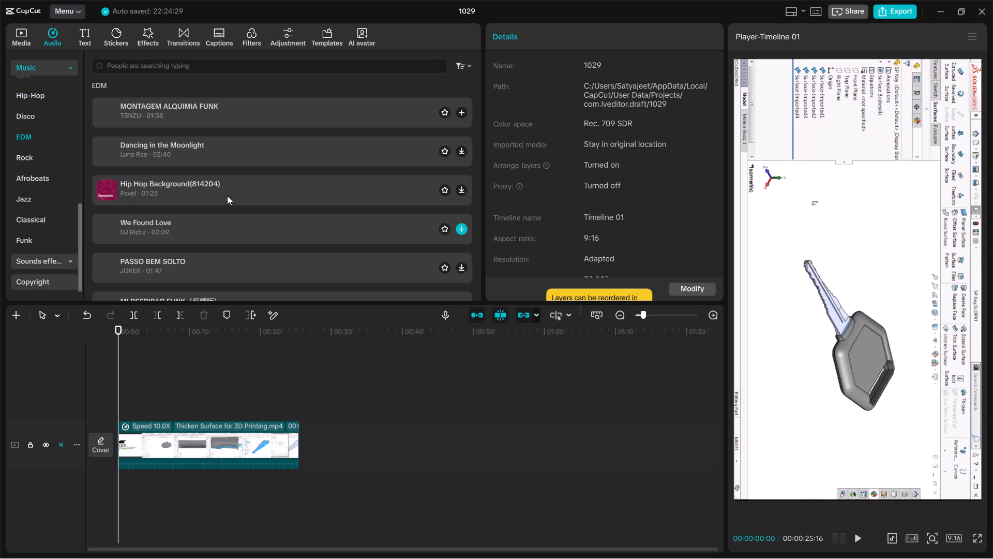
pyautogui.click(264, 232)
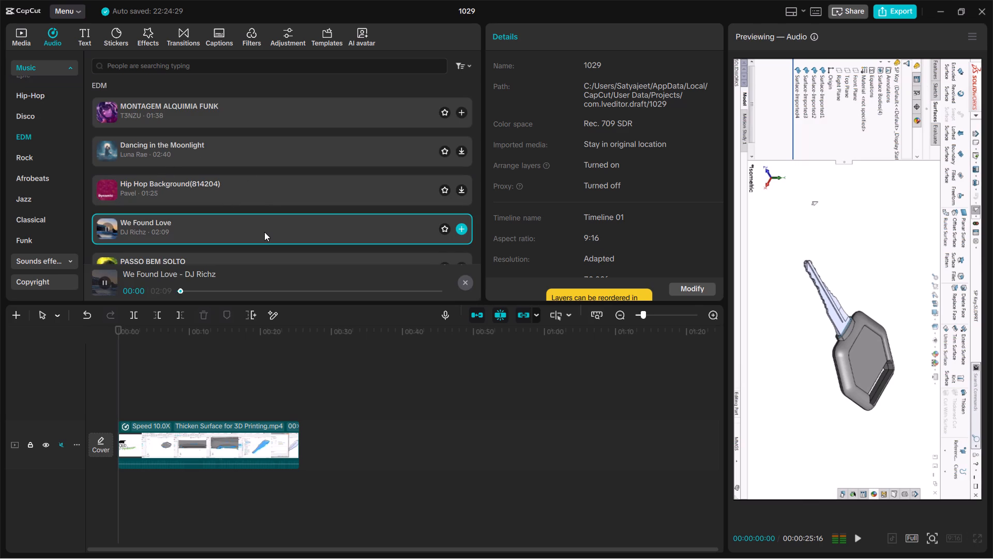
pyautogui.click(205, 181)
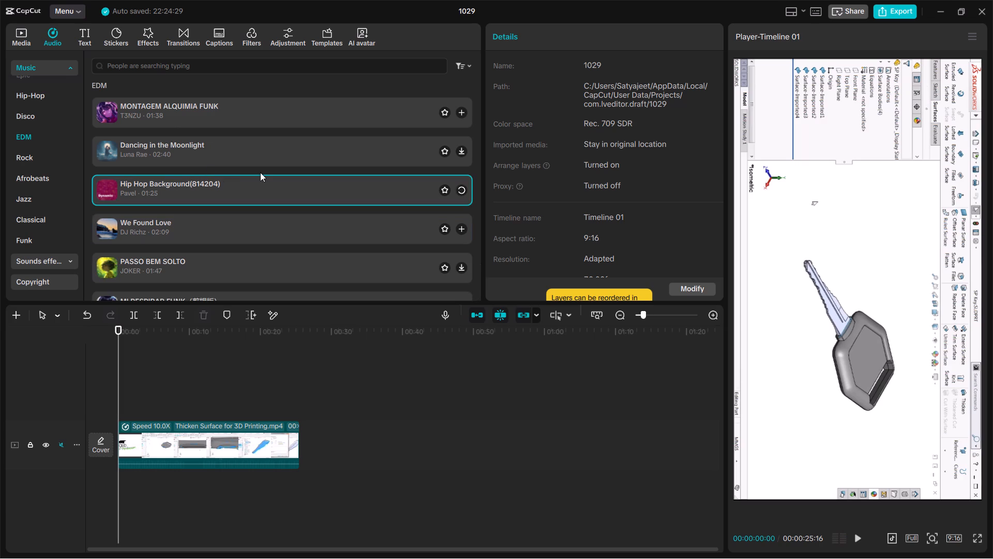
pyautogui.click(254, 153)
pyautogui.click(264, 114)
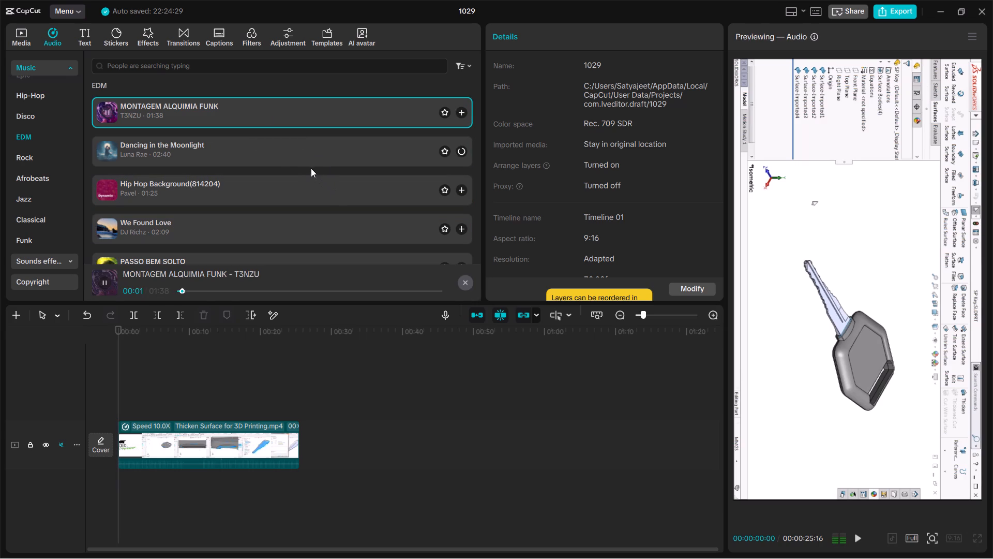
pyautogui.click(277, 159)
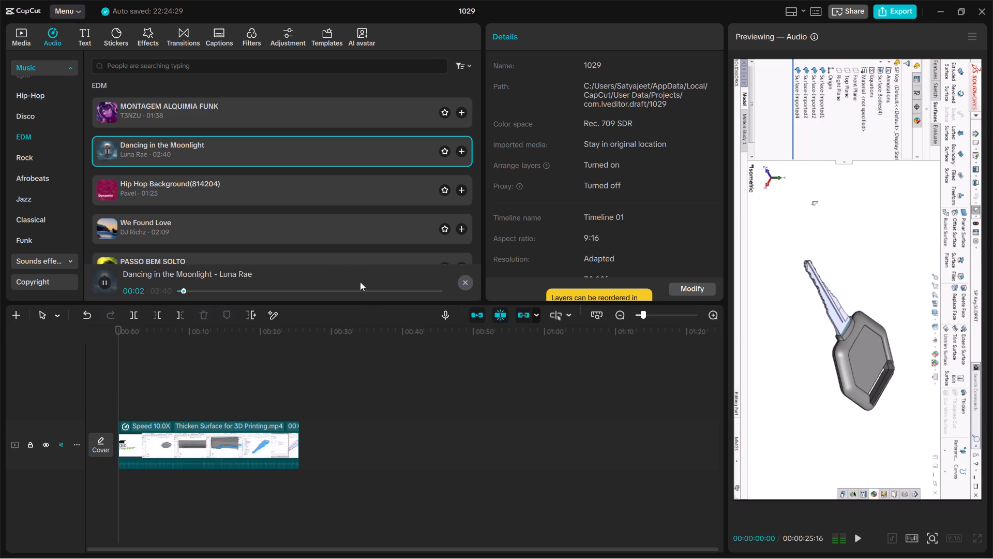
pyautogui.click(252, 194)
pyautogui.scroll(-1, 378, 239)
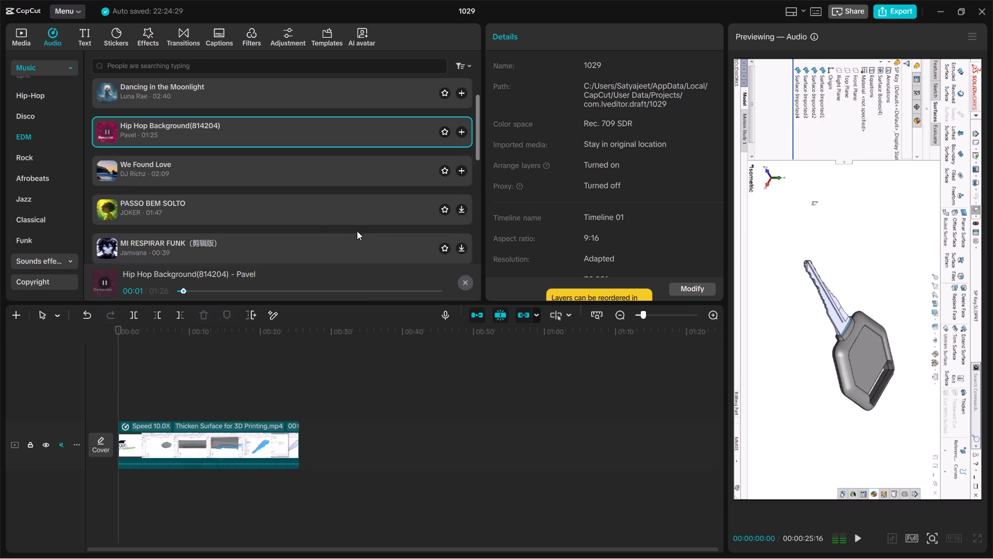
pyautogui.scroll(-1, 279, 208)
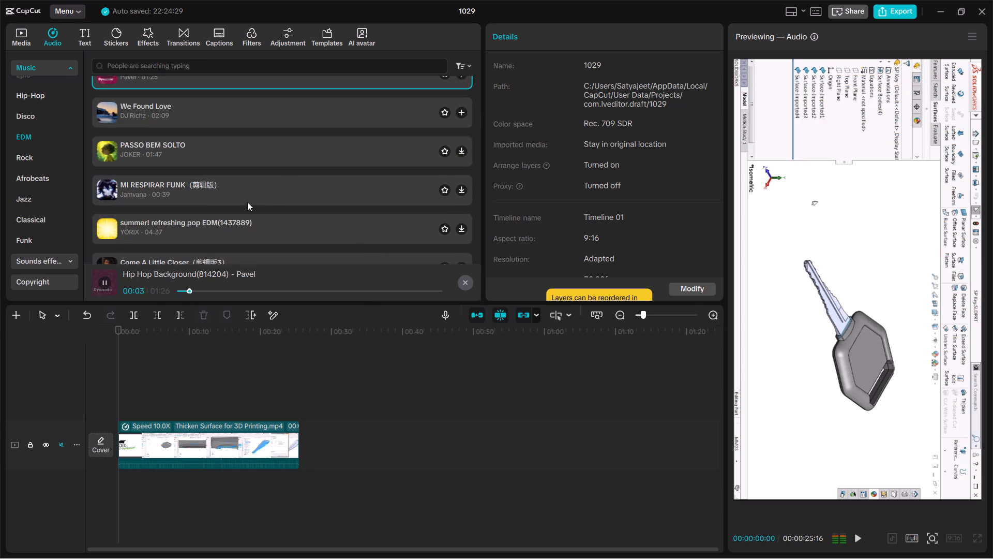
# Audition the EDM tracks MI RESPIRAR FUNK, summer! refreshing pop EDM, Come A Little Closer, We Found Love (Cover Rihanna) and The Monster (PHONK).
pyautogui.click(215, 189)
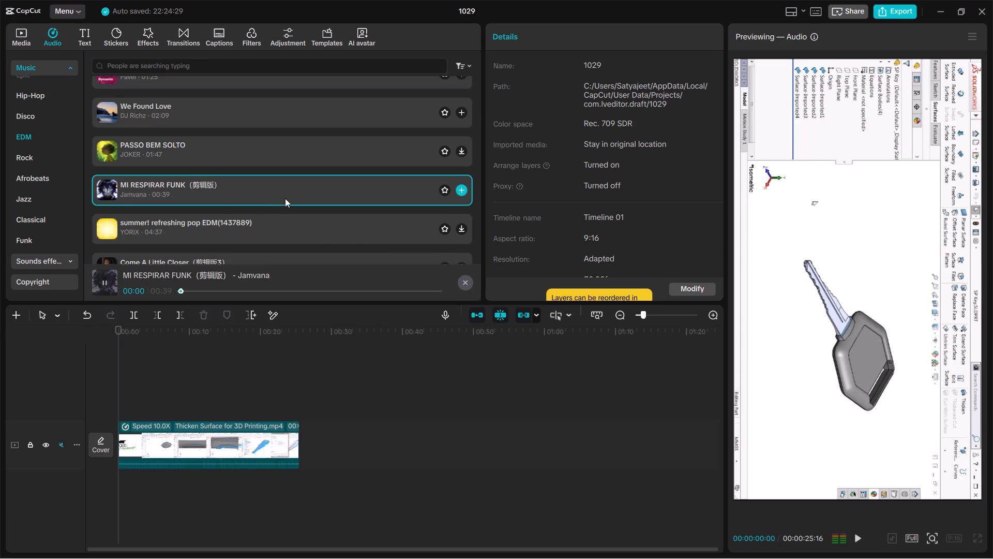
pyautogui.scroll(3, 285, 199)
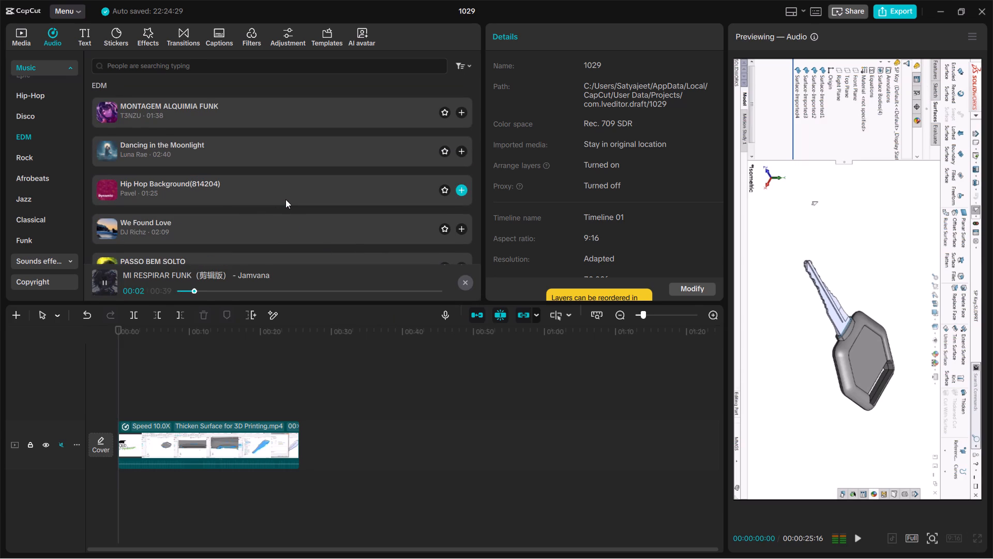
pyautogui.scroll(-2, 285, 199)
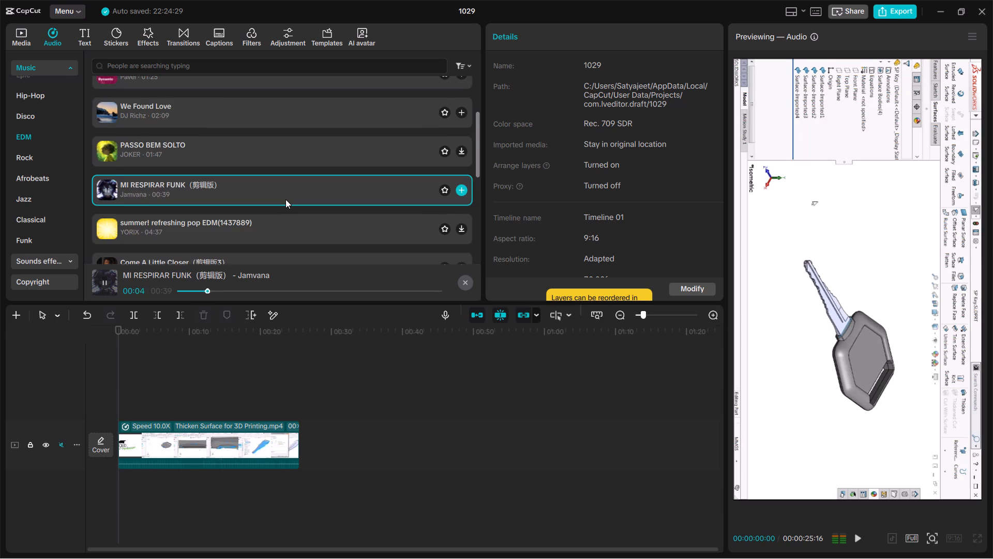
pyautogui.scroll(-1, 285, 199)
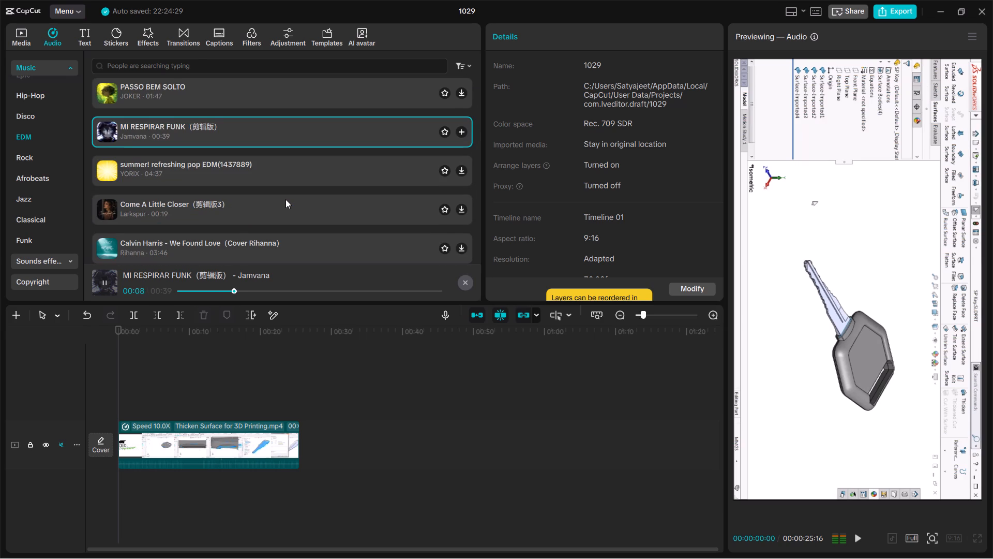
pyautogui.click(238, 166)
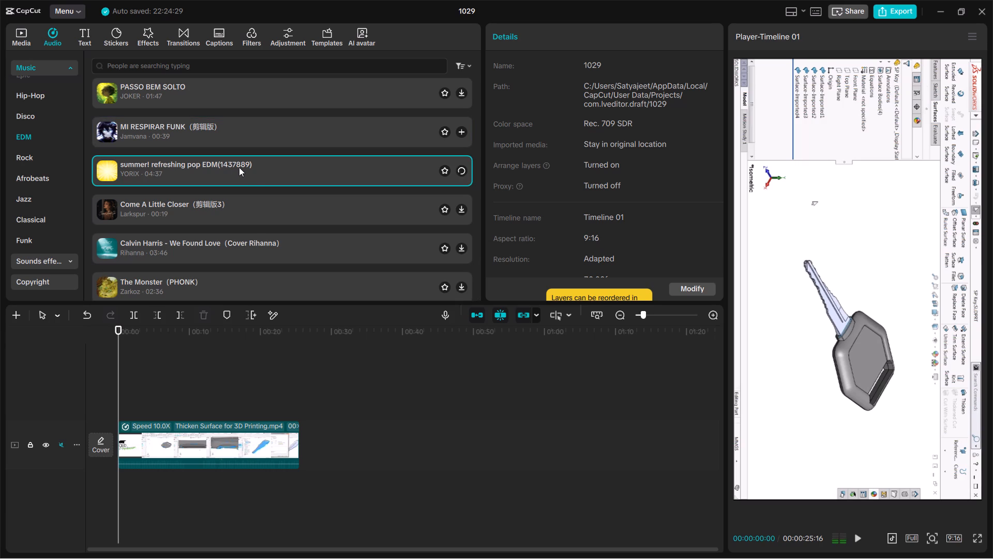
pyautogui.click(242, 214)
pyautogui.click(275, 245)
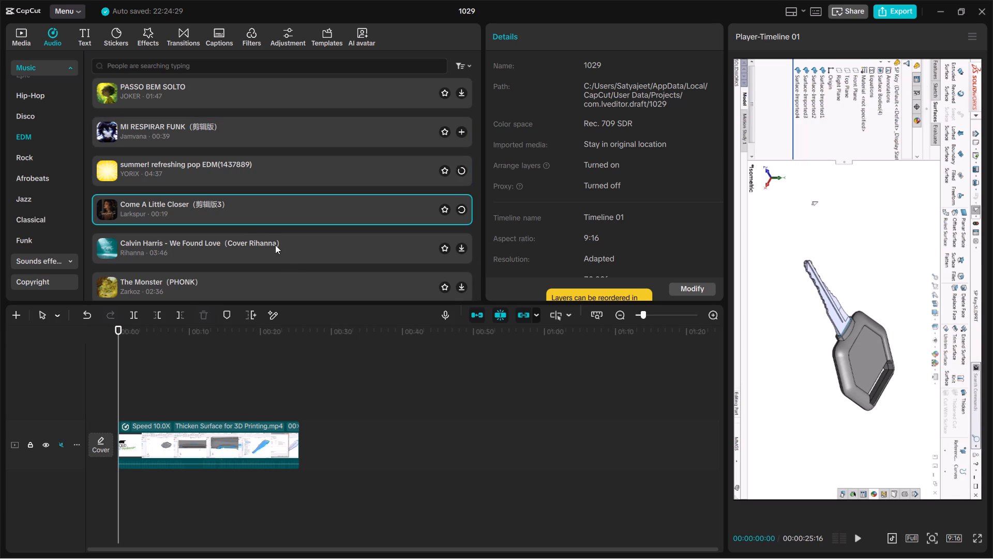
pyautogui.click(296, 284)
pyautogui.click(310, 200)
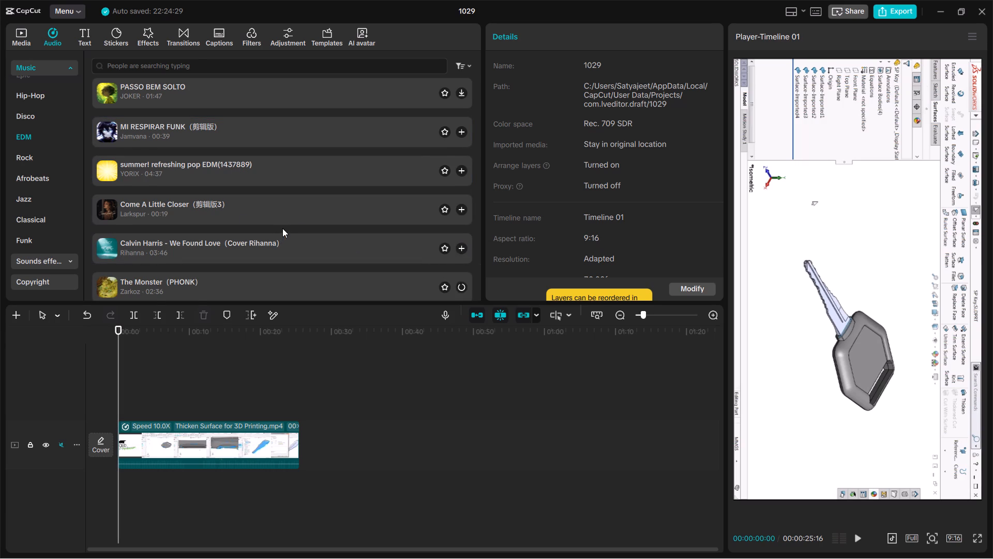
# Audition Calvin Harris - We Found Love (Cover Rihanna), skipping ahead to about 0:30, and replay The Monster (PHONK).
pyautogui.scroll(-1, 282, 228)
pyautogui.click(283, 201)
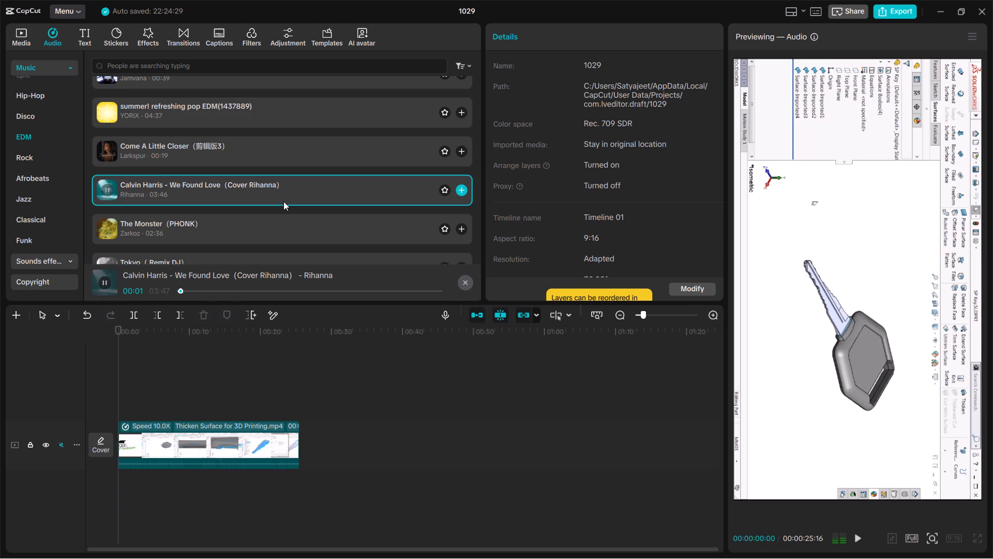
pyautogui.click(216, 289)
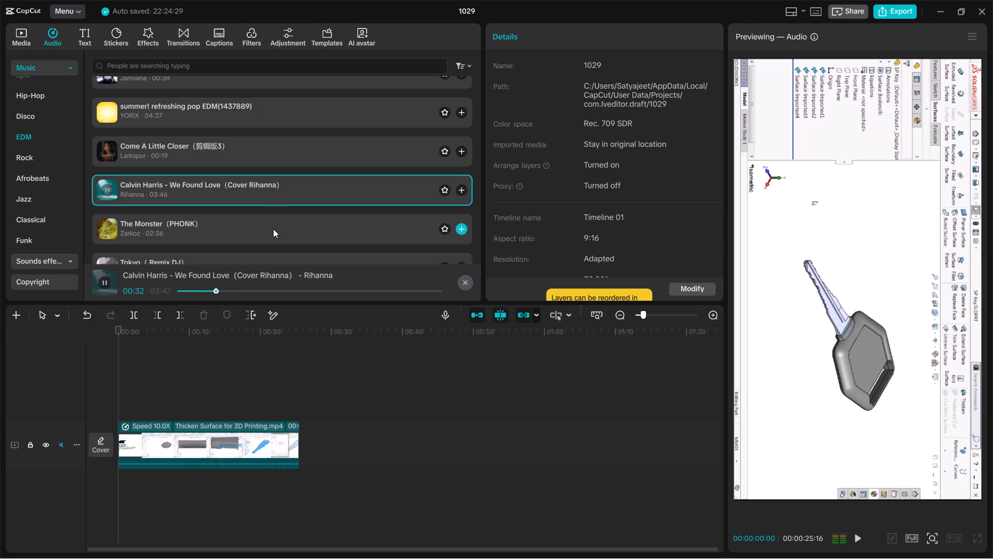
pyautogui.scroll(-1, 263, 231)
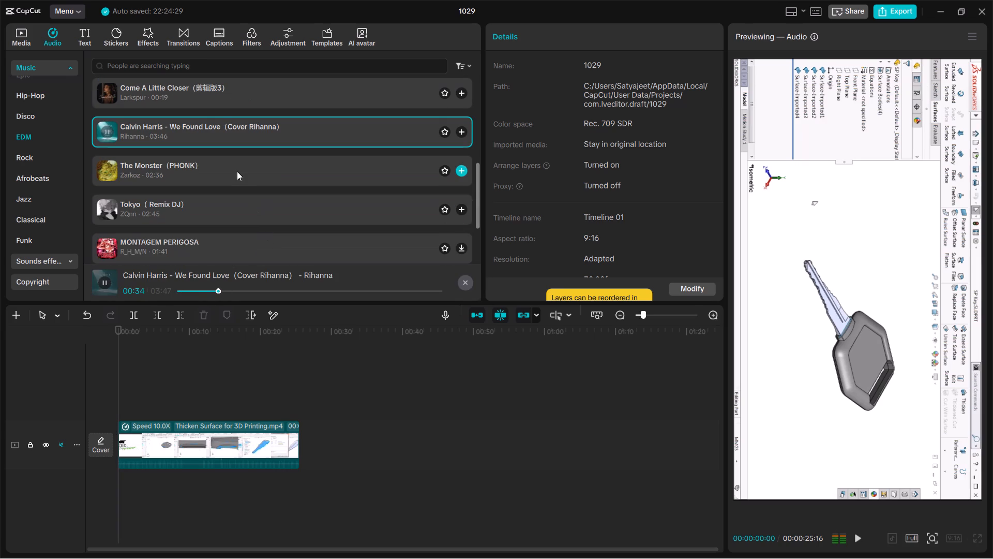
pyautogui.click(236, 171)
# Audition the EDM tracks MONTAGEM PERIGOSA, skipping ahead in it, and Hold Me Under.
pyautogui.scroll(-1, 278, 202)
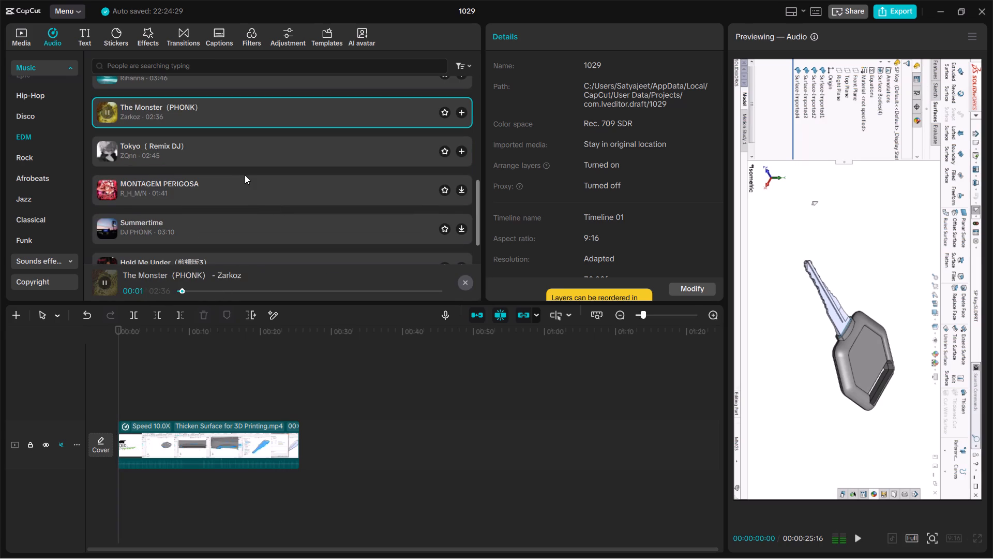
pyautogui.click(227, 185)
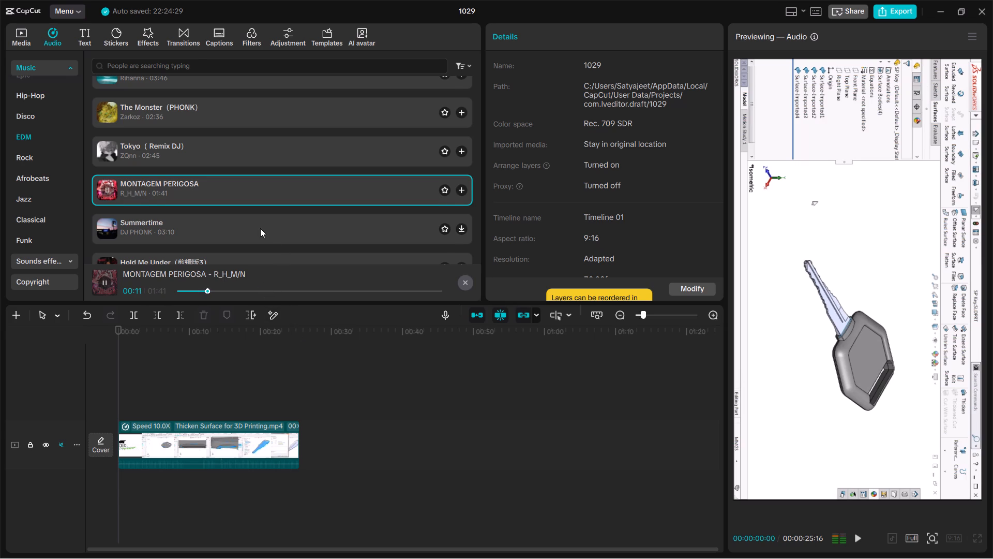
pyautogui.scroll(-1, 260, 228)
pyautogui.click(260, 288)
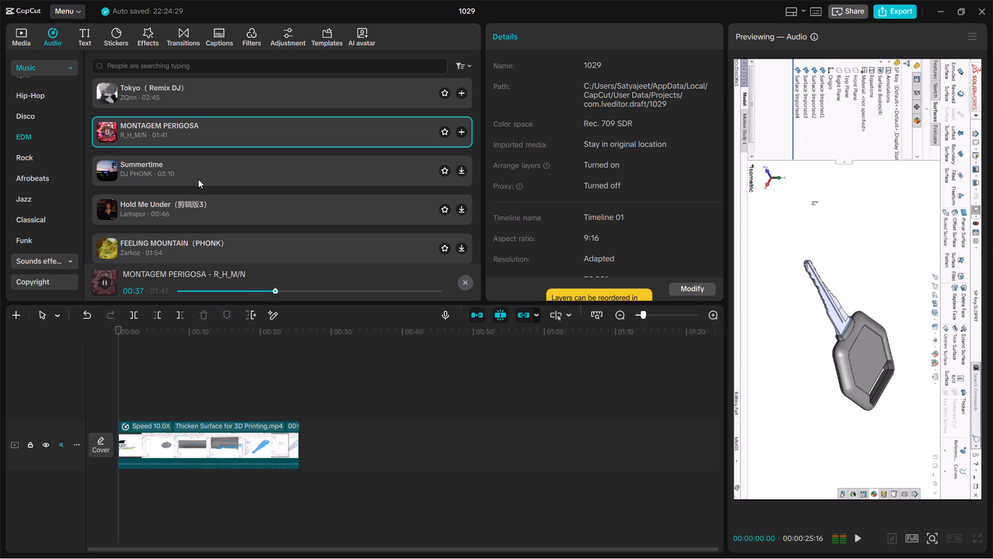
pyautogui.click(214, 204)
# Audition the EDM track MONTAGEM PEGADORA while browsing on to the Rock category, and stop the preview.
pyautogui.scroll(-1, 277, 222)
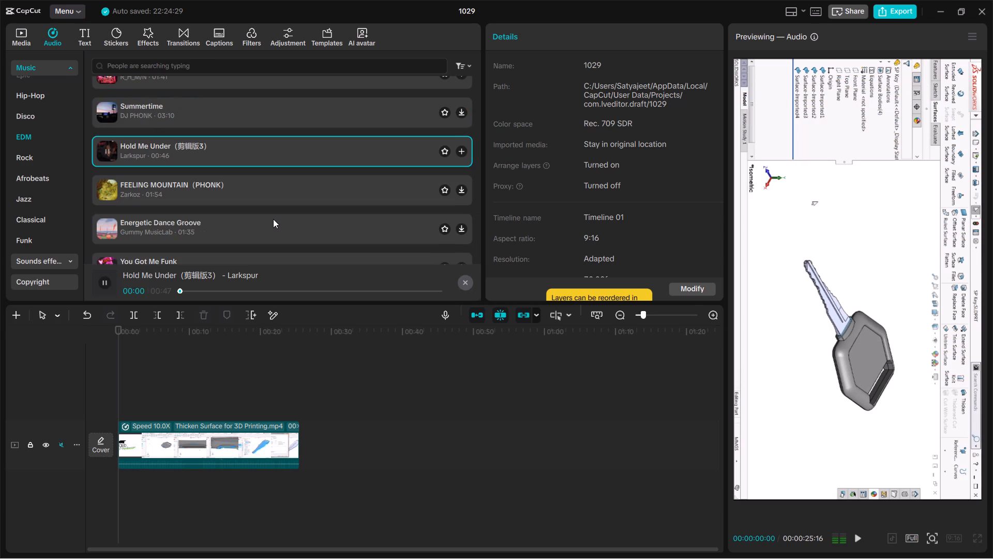
pyautogui.scroll(-1, 273, 219)
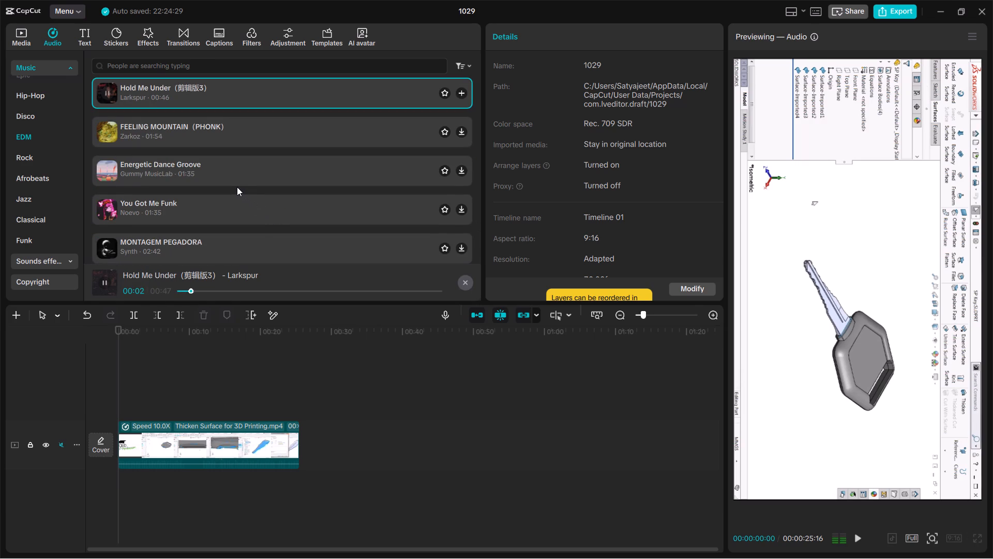
pyautogui.click(245, 244)
pyautogui.scroll(-1, 274, 209)
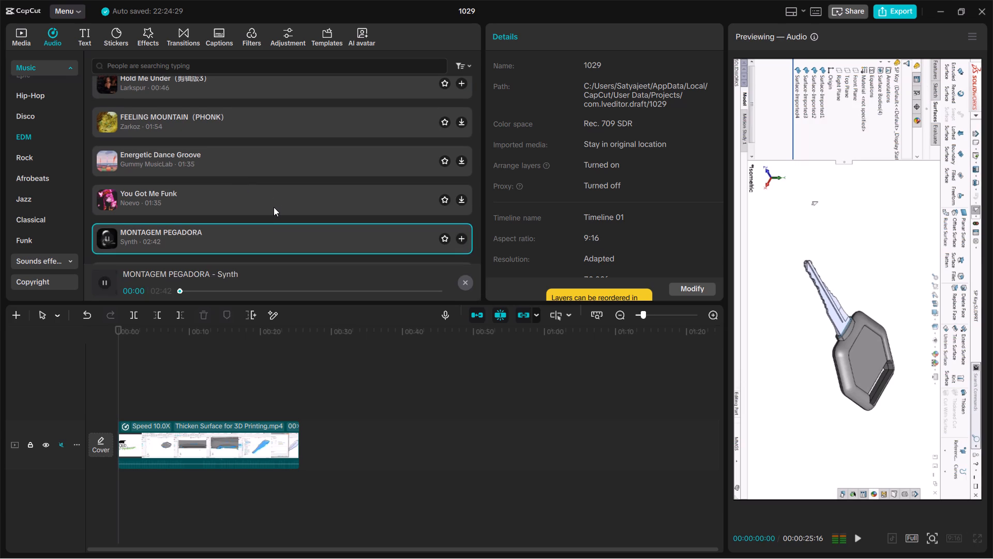
pyautogui.scroll(-4, 274, 207)
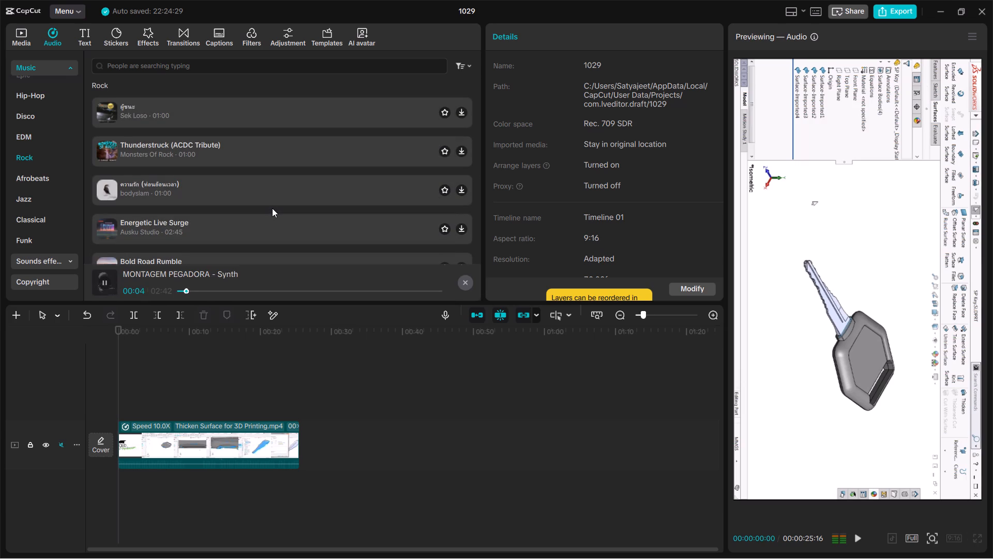
pyautogui.click(443, 190)
pyautogui.click(607, 115)
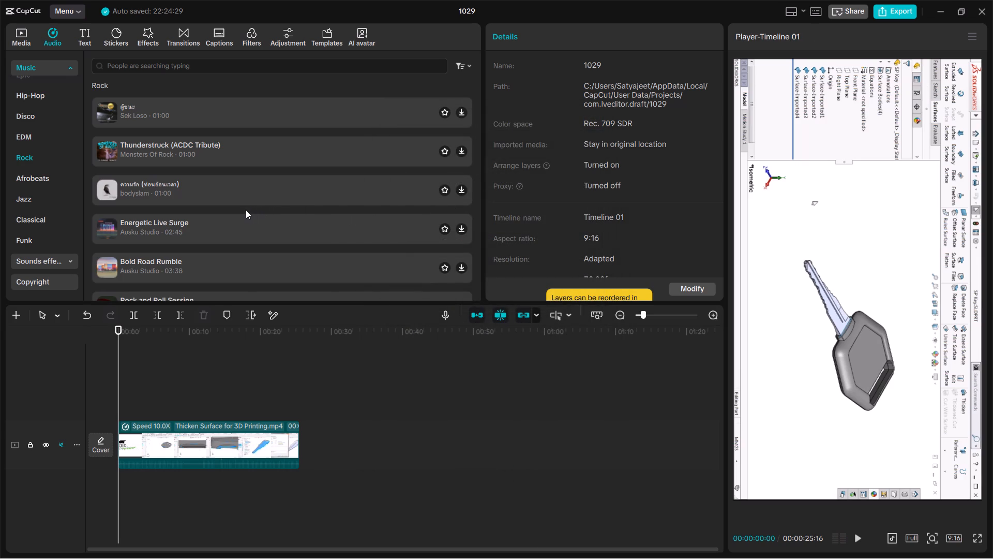
# Go back from the Rock category to the end of the EDM list and audition Dancing in the Moonlight again.
pyautogui.scroll(-1, 246, 210)
pyautogui.scroll(1, 208, 225)
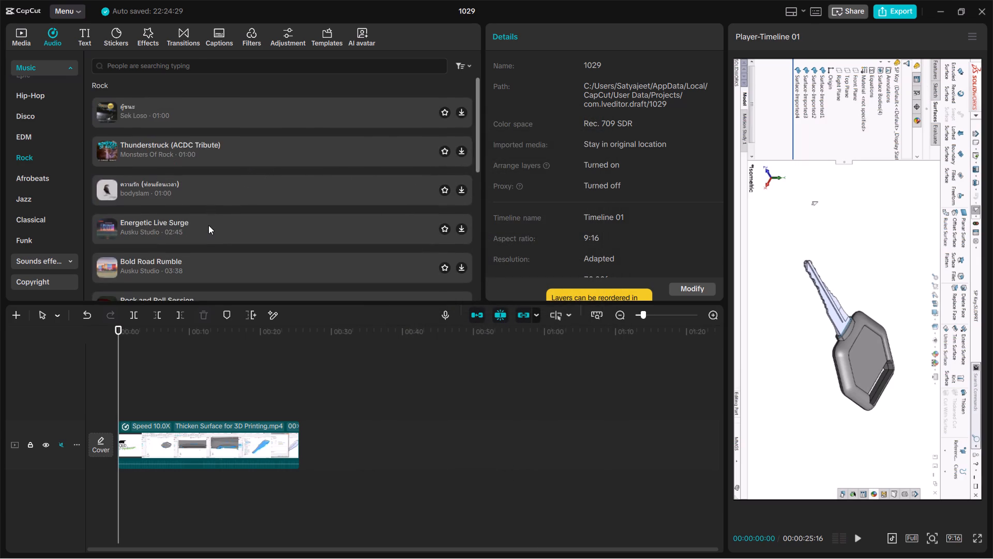
pyautogui.scroll(3, 208, 224)
pyautogui.scroll(-1, 209, 215)
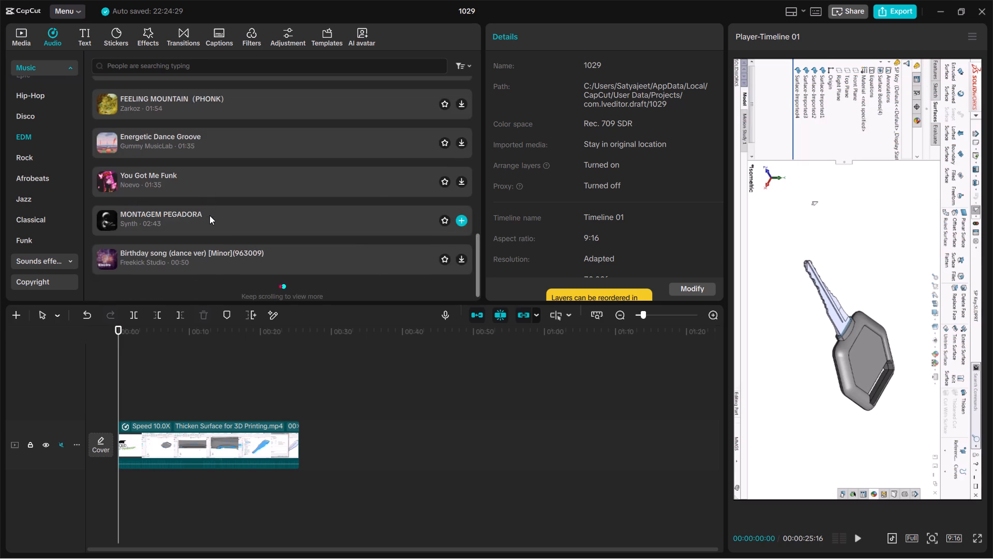
pyautogui.scroll(1, 182, 195)
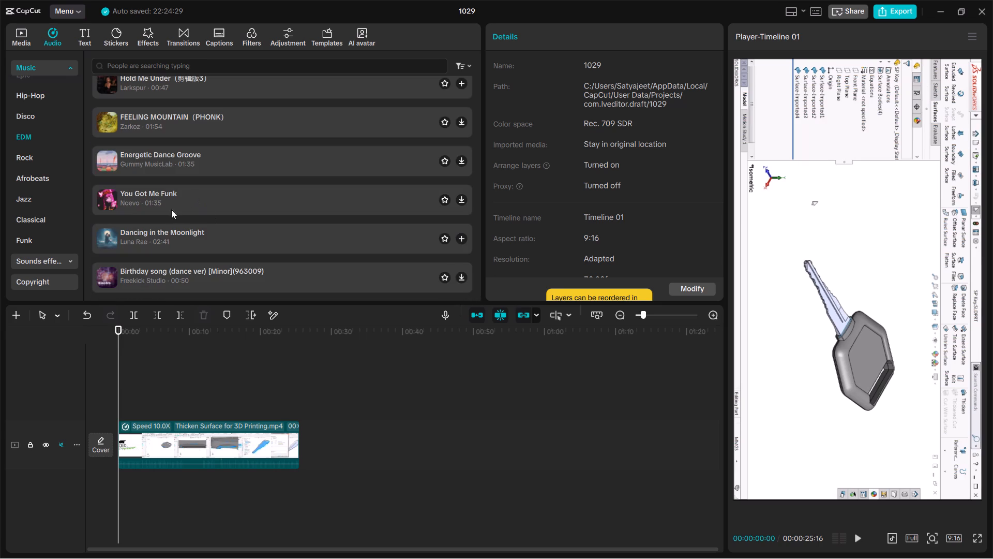
pyautogui.click(201, 238)
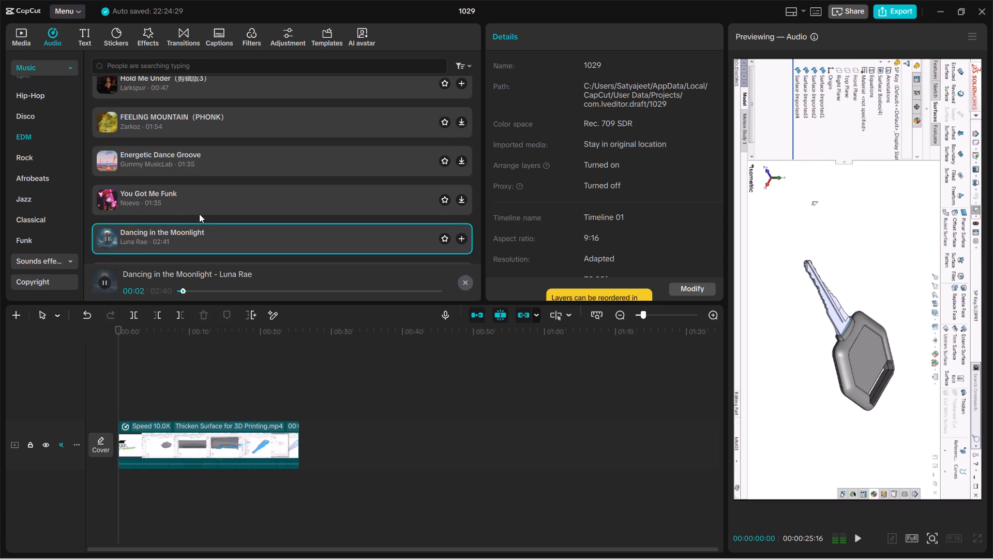
pyautogui.scroll(2, 199, 212)
pyautogui.scroll(-2, 199, 212)
# Browse the Rock category and audition the track Heart of a Mountain Man.
pyautogui.scroll(-1, 182, 200)
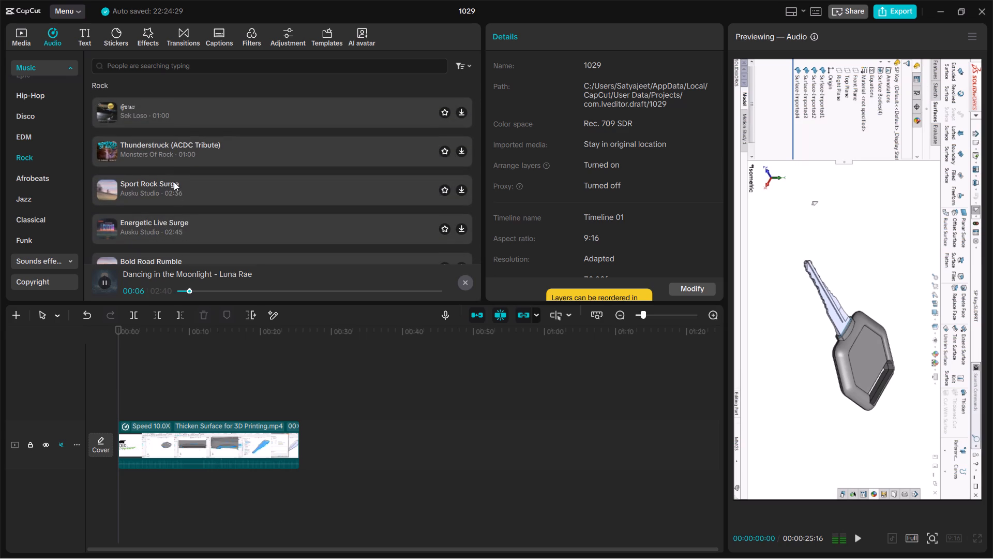
pyautogui.scroll(-3, 265, 192)
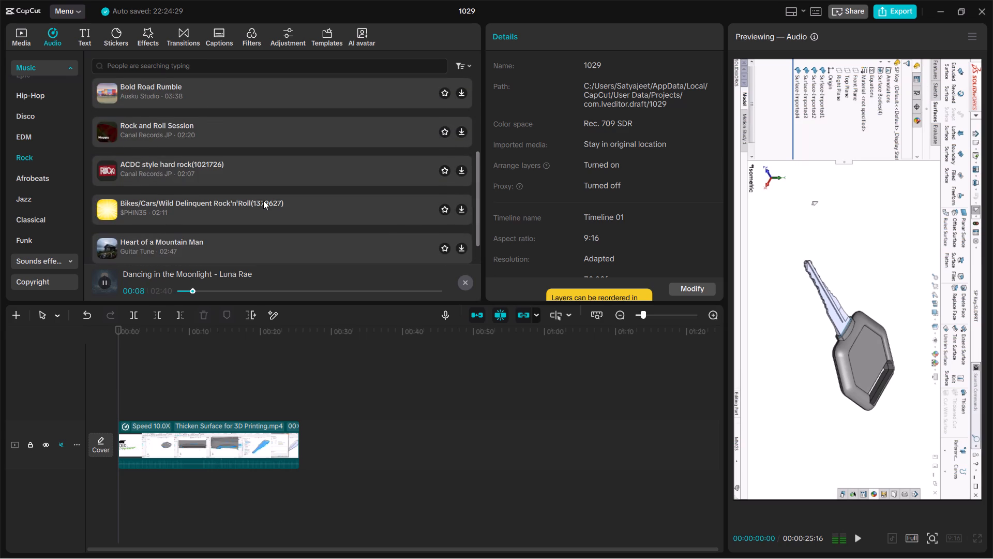
pyautogui.scroll(-1, 263, 200)
pyautogui.click(212, 188)
pyautogui.scroll(-1, 282, 217)
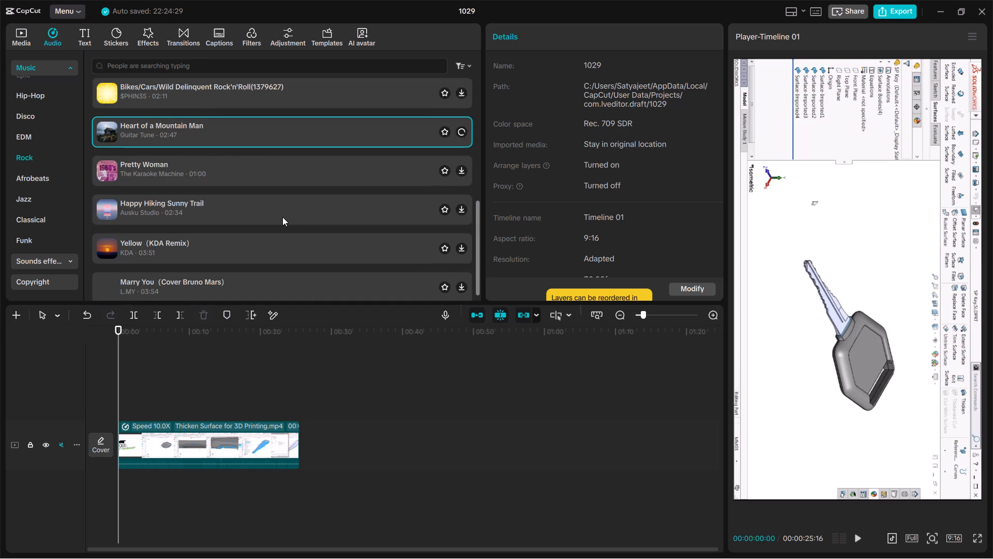
pyautogui.scroll(-2, 282, 218)
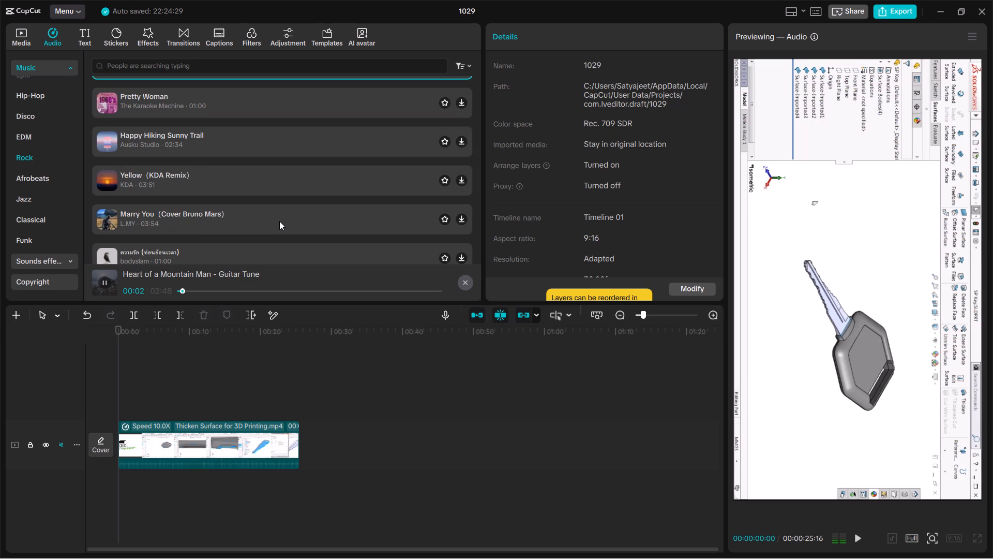
# Return to the EDM tracks and add MONTAGEM PEGADORA to the timeline as an audio clip starting at 00:00 beneath the video.
pyautogui.scroll(11, 279, 221)
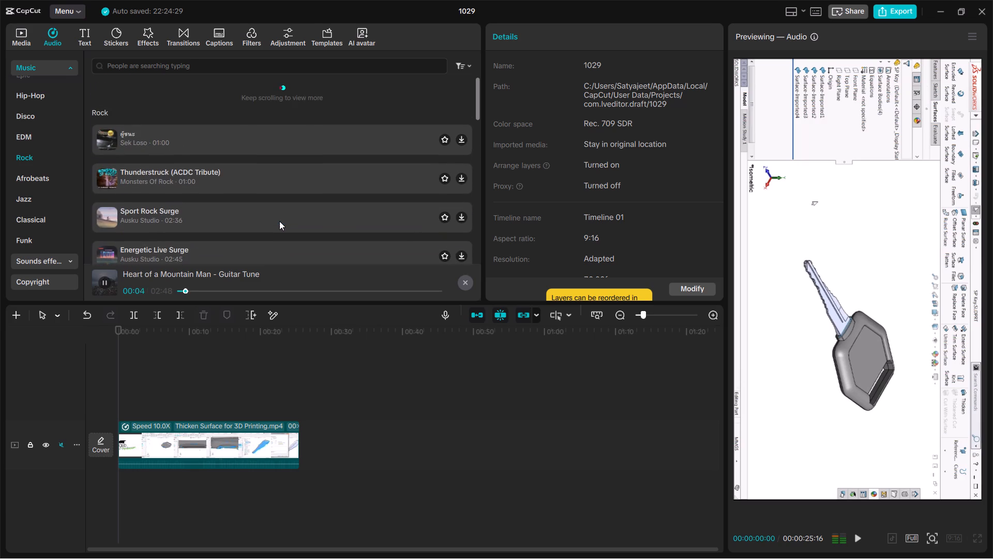
pyautogui.scroll(1, 279, 221)
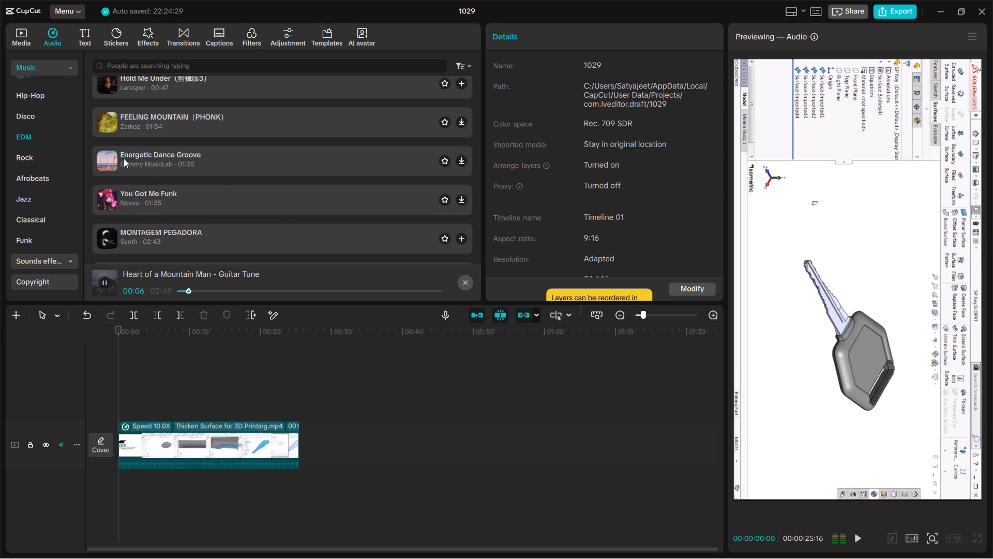
pyautogui.scroll(2, 204, 191)
pyautogui.scroll(-2, 204, 191)
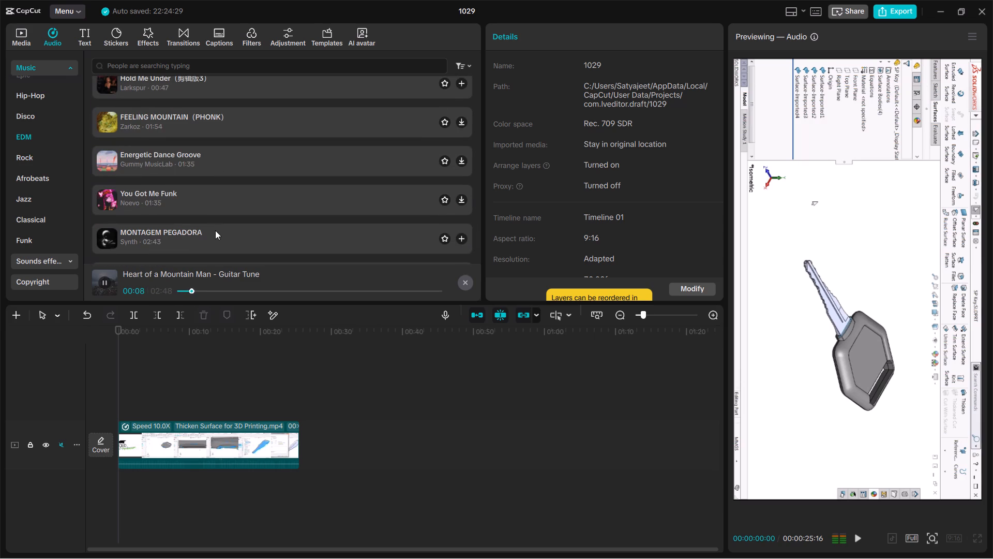
pyautogui.click(215, 230)
pyautogui.moveTo(225, 234); pyautogui.dragTo(230, 279)
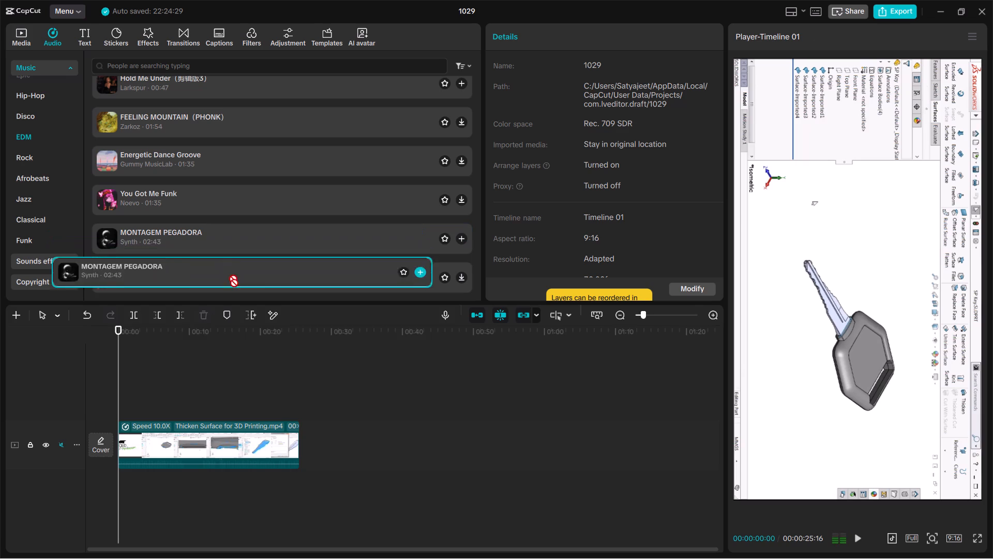
pyautogui.moveTo(230, 279); pyautogui.dragTo(118, 491)
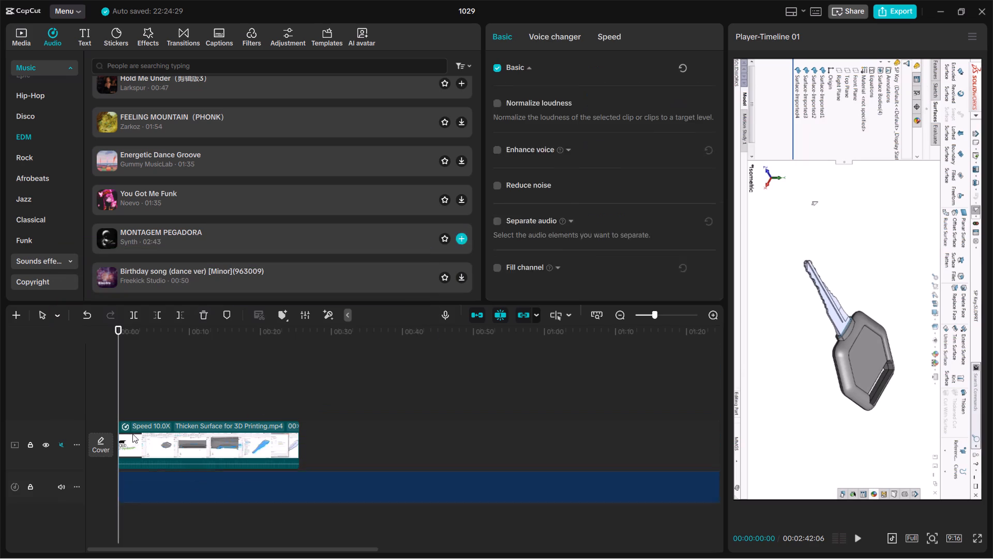
# Play the timeline from the start to check the video with the added music, and select the music clip.
pyautogui.press('space')
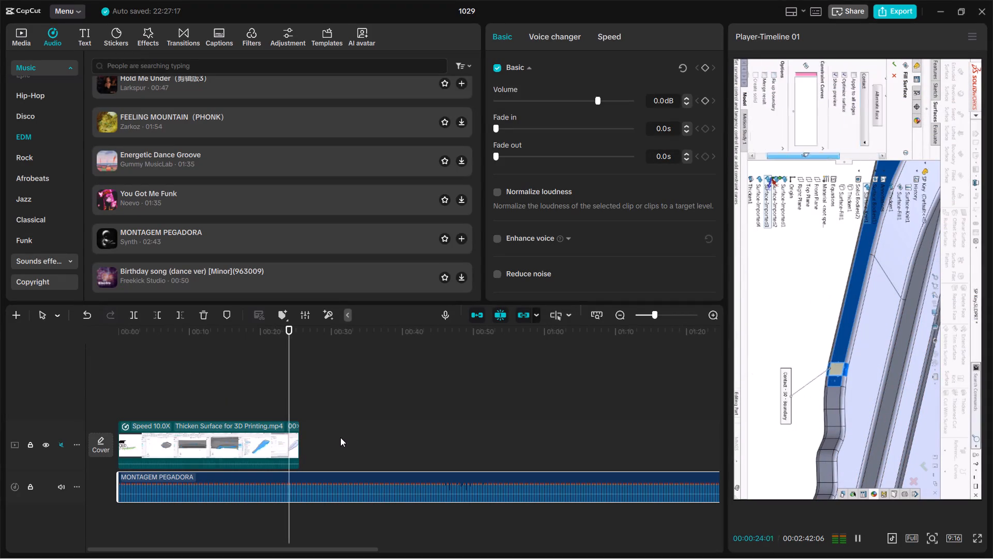
pyautogui.click(317, 487)
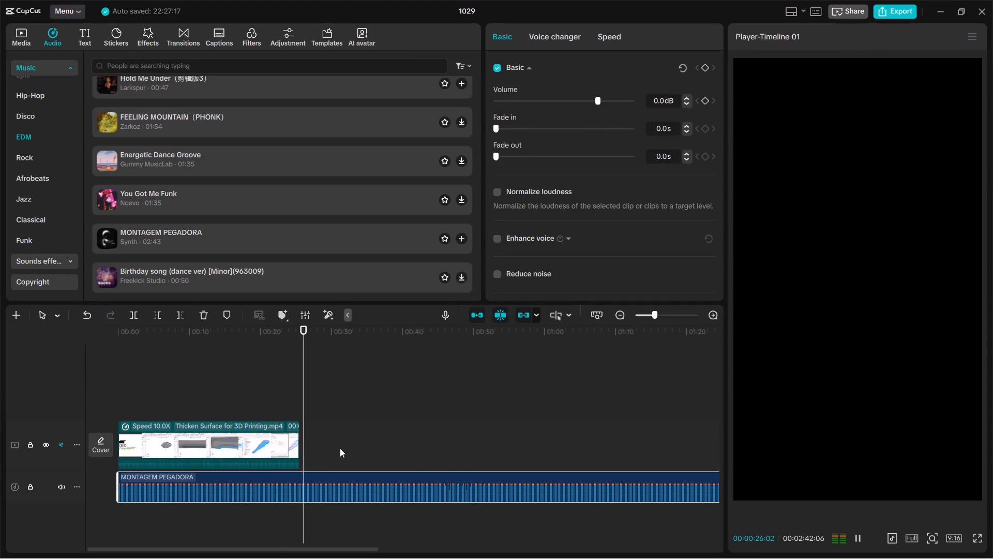
# Trim the MONTAGEM PEGADORA clip at 00:00:25:16, removing everything that extends past the end of the video.
pyautogui.click(340, 445)
pyautogui.moveTo(341, 396); pyautogui.dragTo(293, 407)
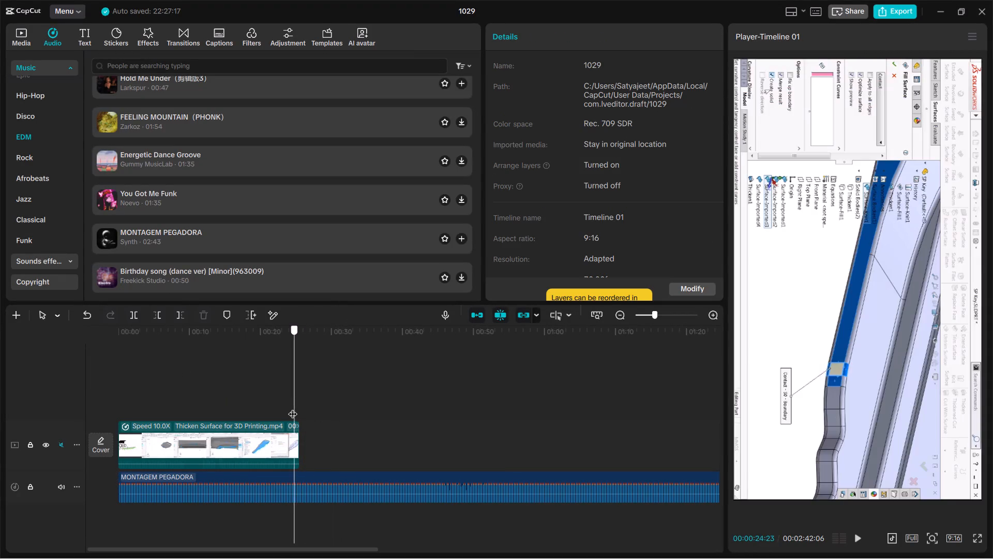
pyautogui.moveTo(293, 407); pyautogui.dragTo(296, 412)
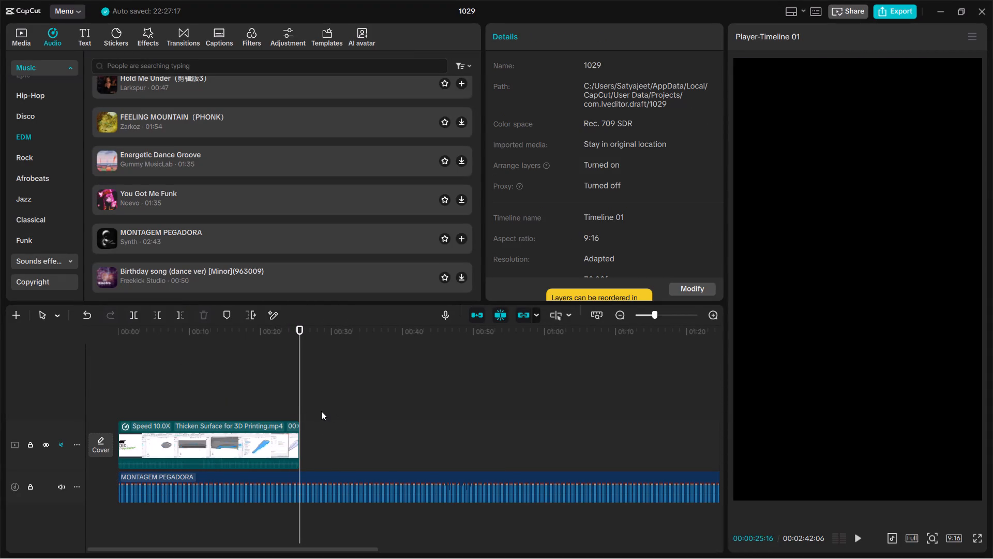
pyautogui.click(341, 505)
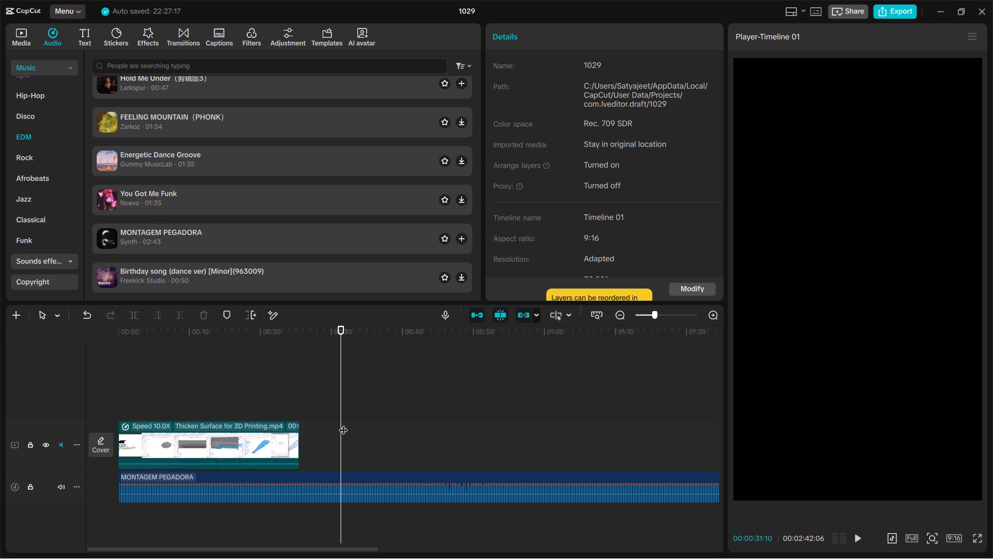
pyautogui.moveTo(343, 423); pyautogui.dragTo(299, 440)
pyautogui.click(332, 479)
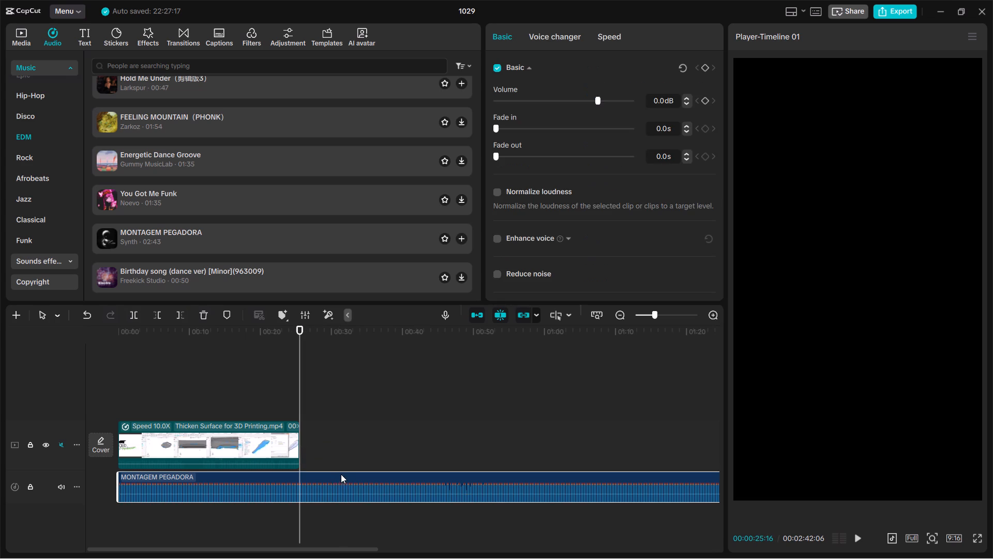
pyautogui.press('w')
pyautogui.click(355, 421)
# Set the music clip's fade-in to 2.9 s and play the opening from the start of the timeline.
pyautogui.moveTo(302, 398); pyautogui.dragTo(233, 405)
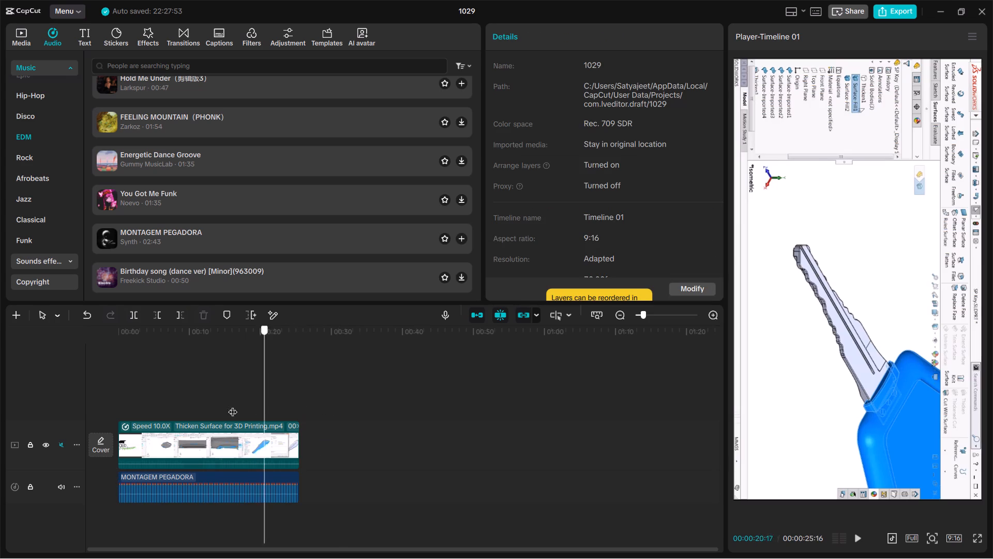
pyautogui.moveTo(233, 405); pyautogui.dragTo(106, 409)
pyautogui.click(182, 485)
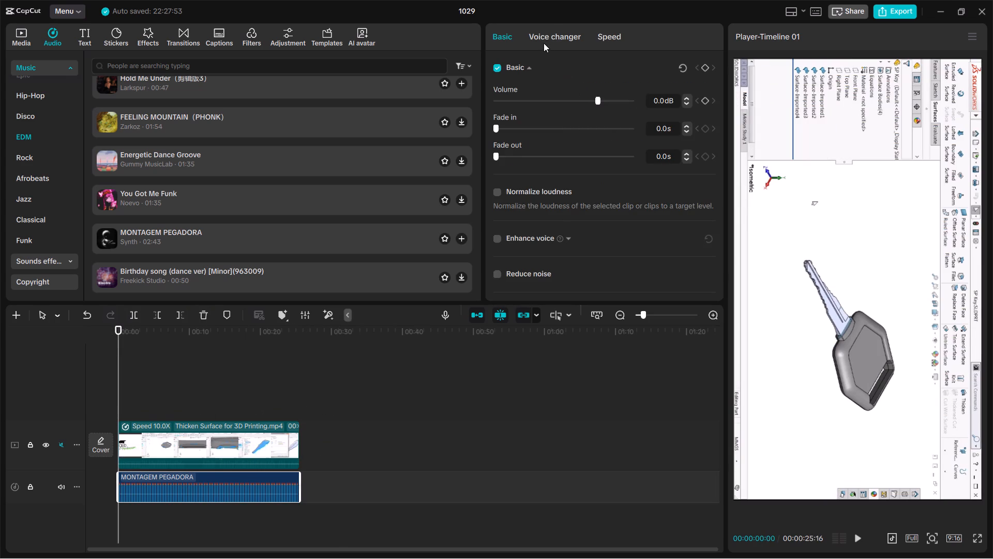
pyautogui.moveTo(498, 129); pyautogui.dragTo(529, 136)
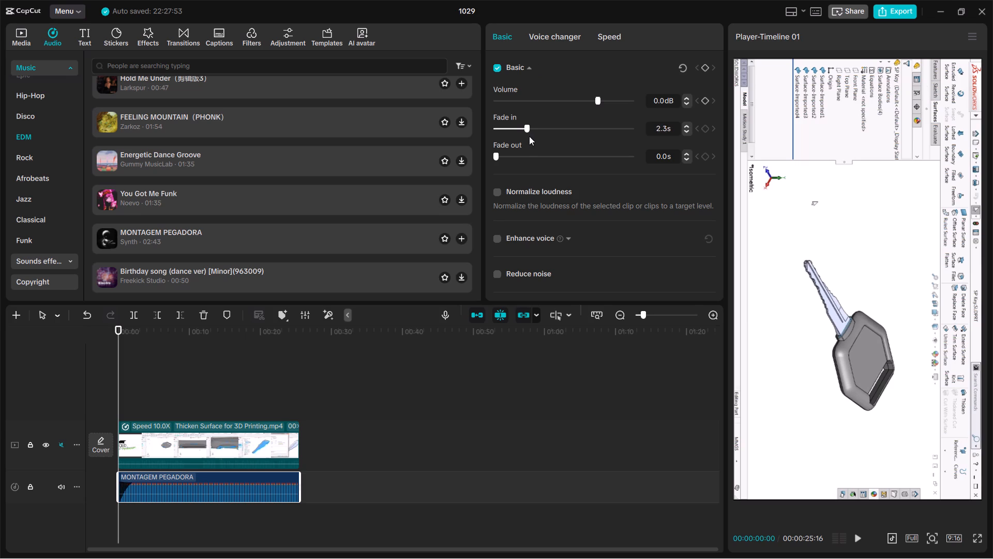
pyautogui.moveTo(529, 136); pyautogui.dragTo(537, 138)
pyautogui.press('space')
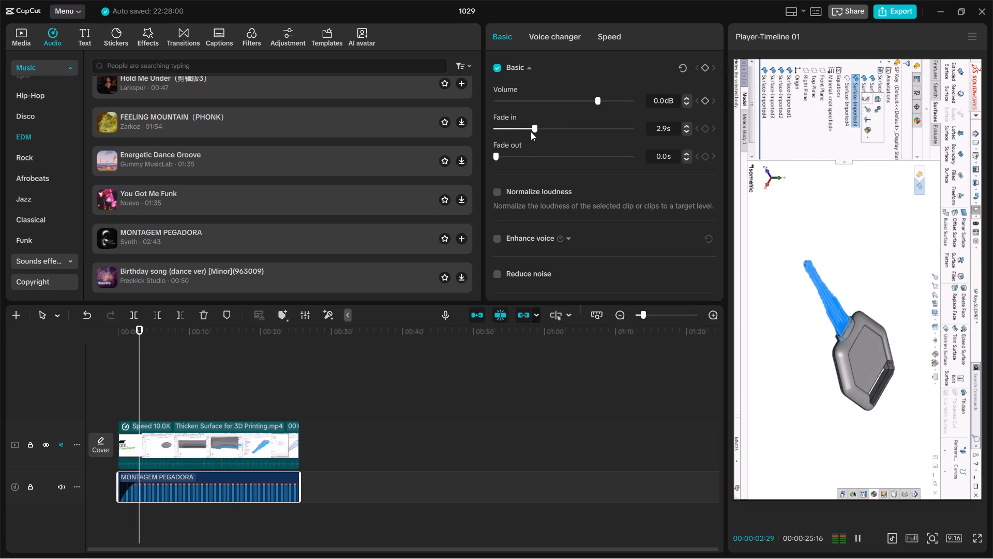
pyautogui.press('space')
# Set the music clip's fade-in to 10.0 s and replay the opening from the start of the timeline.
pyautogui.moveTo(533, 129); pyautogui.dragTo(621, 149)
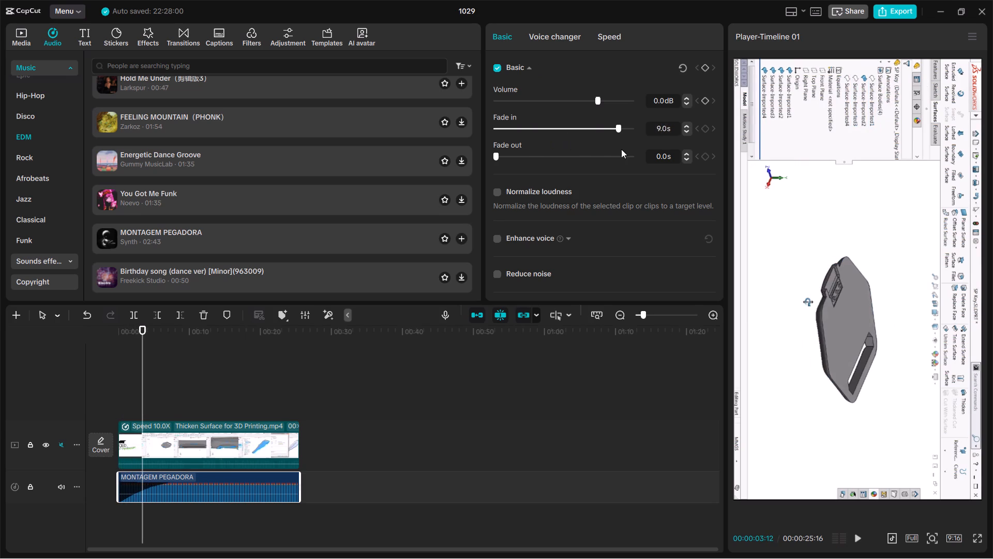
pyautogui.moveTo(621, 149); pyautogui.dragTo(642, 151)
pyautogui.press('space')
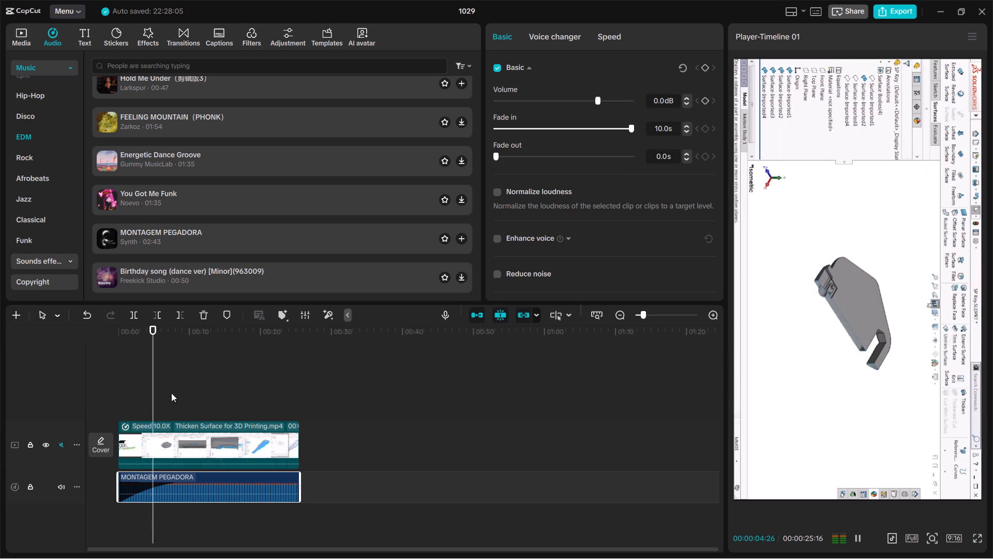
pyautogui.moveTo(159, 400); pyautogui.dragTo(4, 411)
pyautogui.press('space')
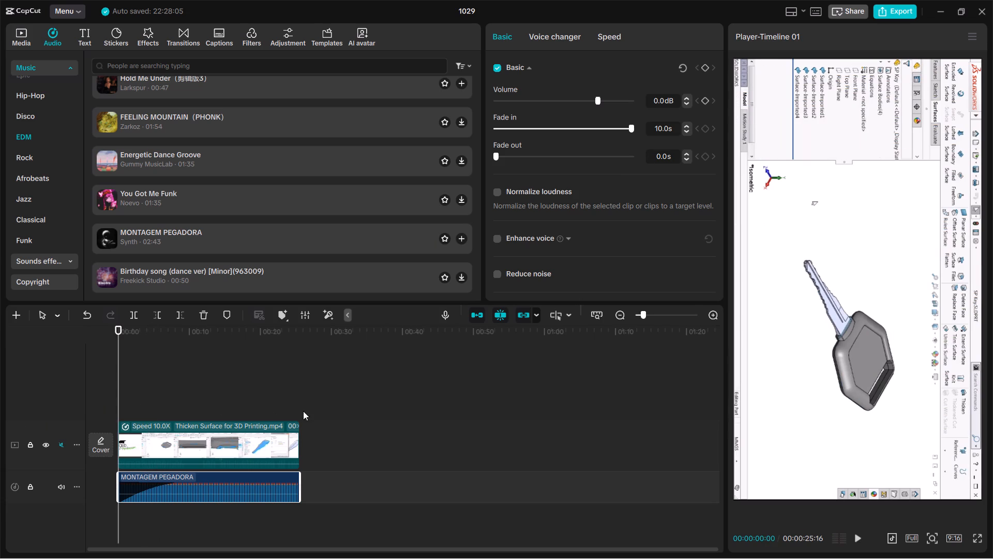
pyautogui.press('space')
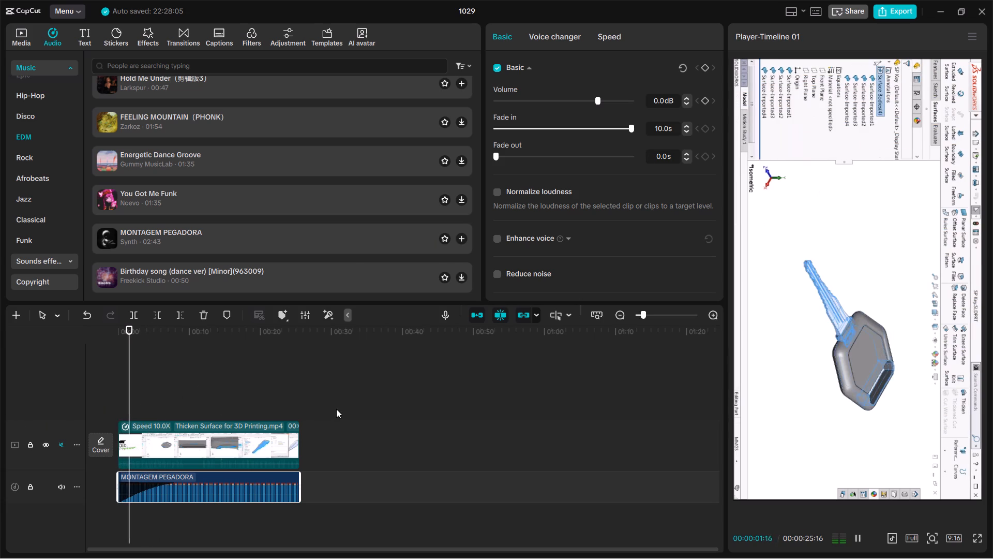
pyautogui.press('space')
# Enable loudness normalization on the music clip and play the timeline from the start to hear it.
pyautogui.click(502, 190)
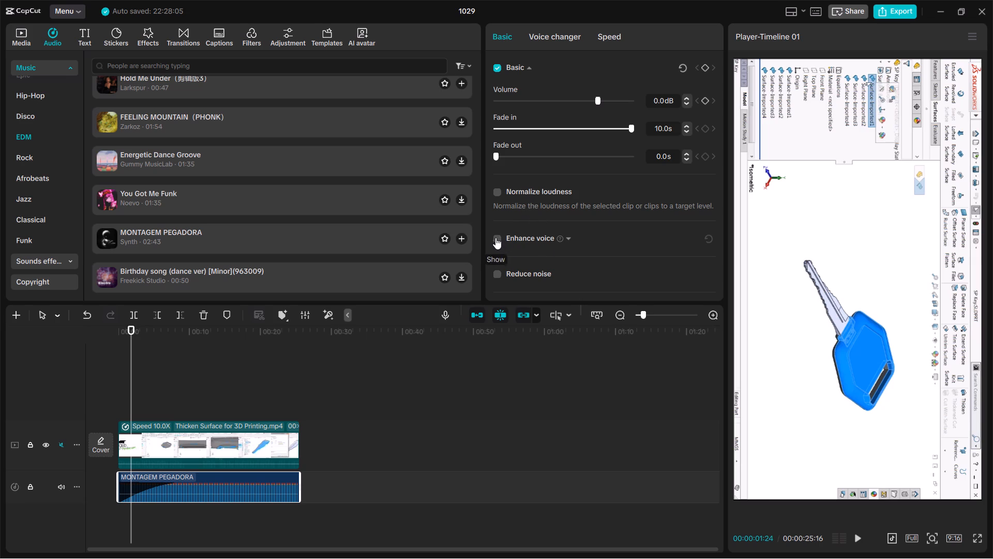
pyautogui.click(496, 192)
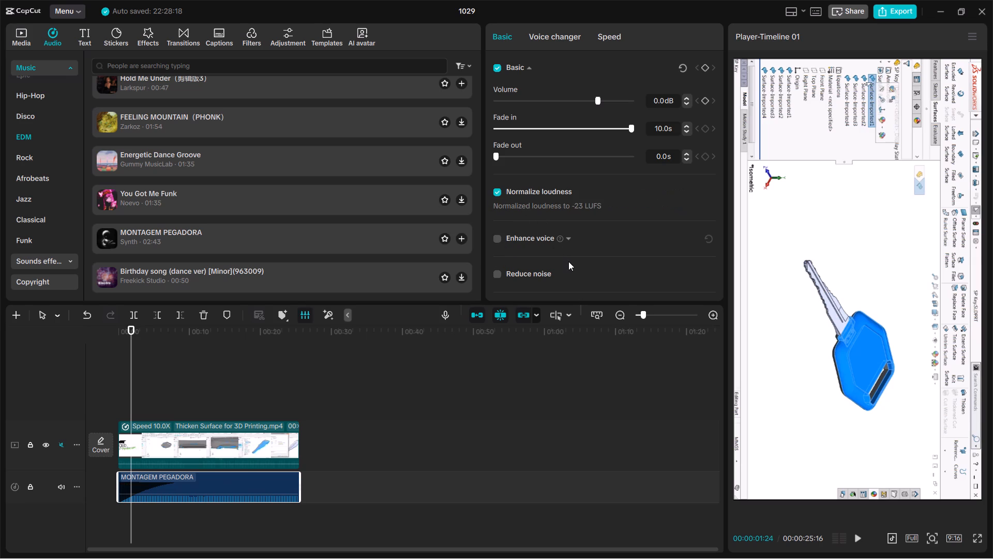
pyautogui.press('space')
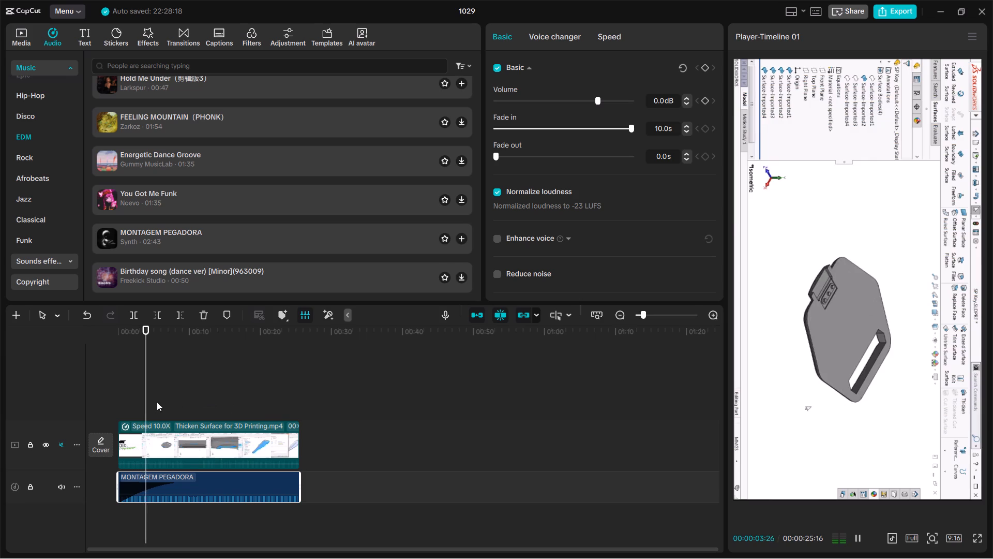
pyautogui.moveTo(151, 401); pyautogui.dragTo(68, 406)
pyautogui.press('space')
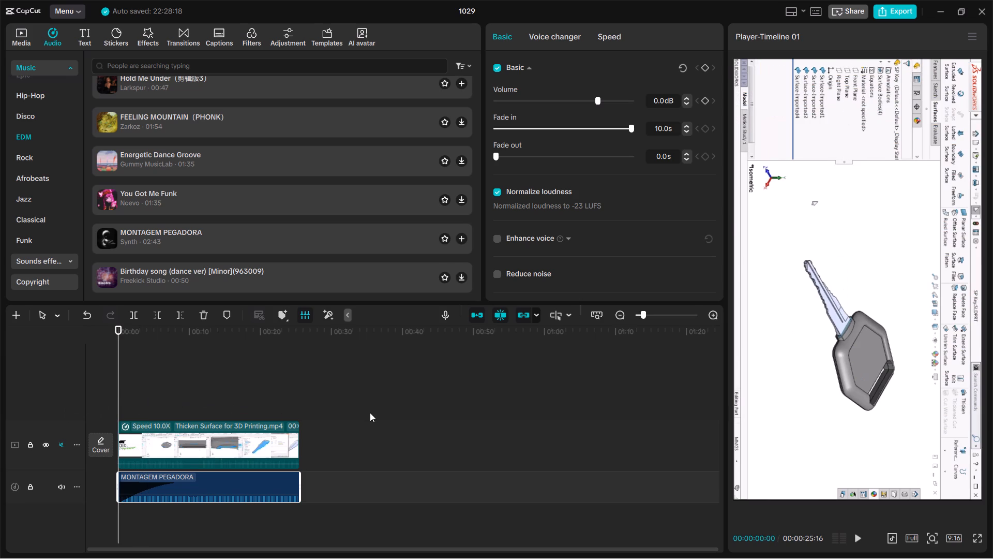
pyautogui.press('space')
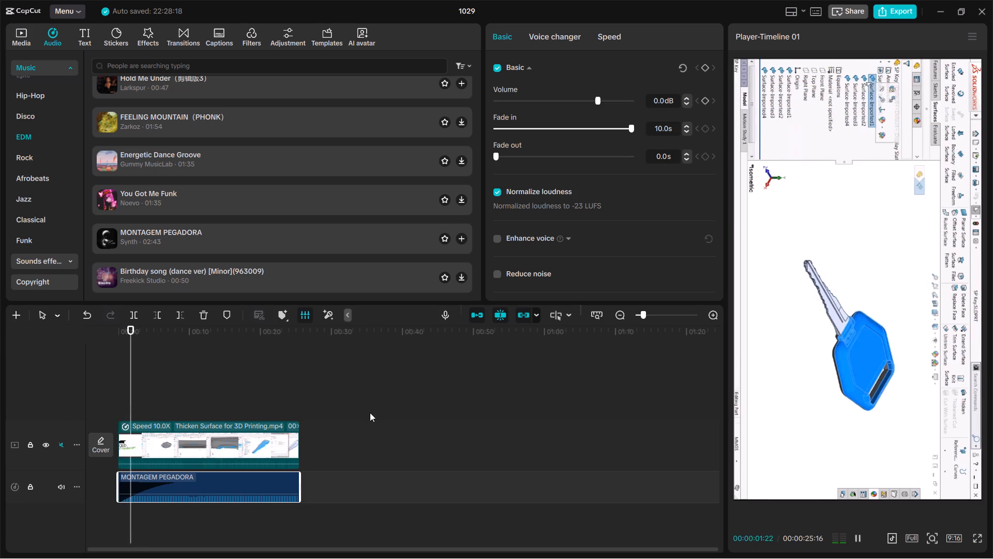
# Enable noise reduction on the music clip, look through its remaining audio options, and resume playback.
pyautogui.scroll(-1, 588, 274)
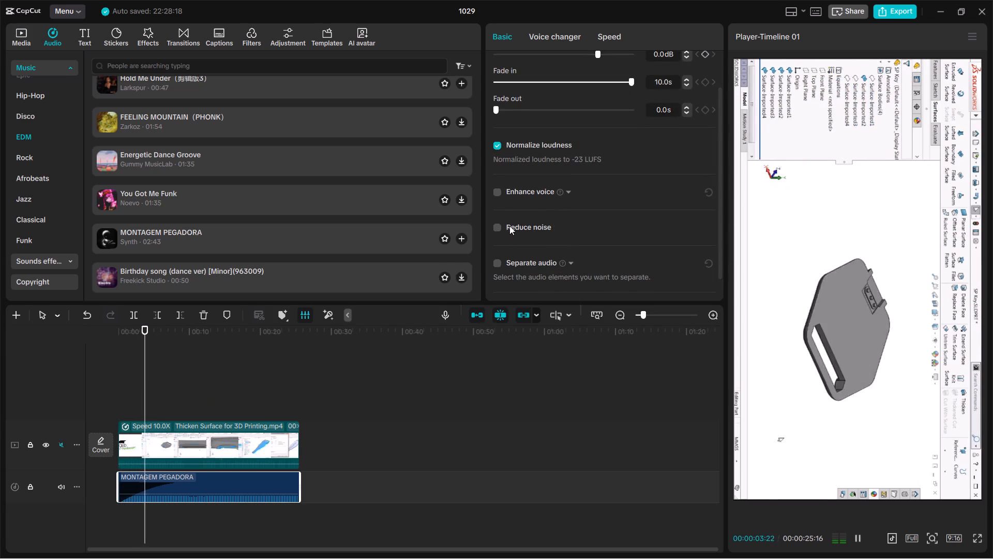
pyautogui.click(503, 229)
pyautogui.click(499, 228)
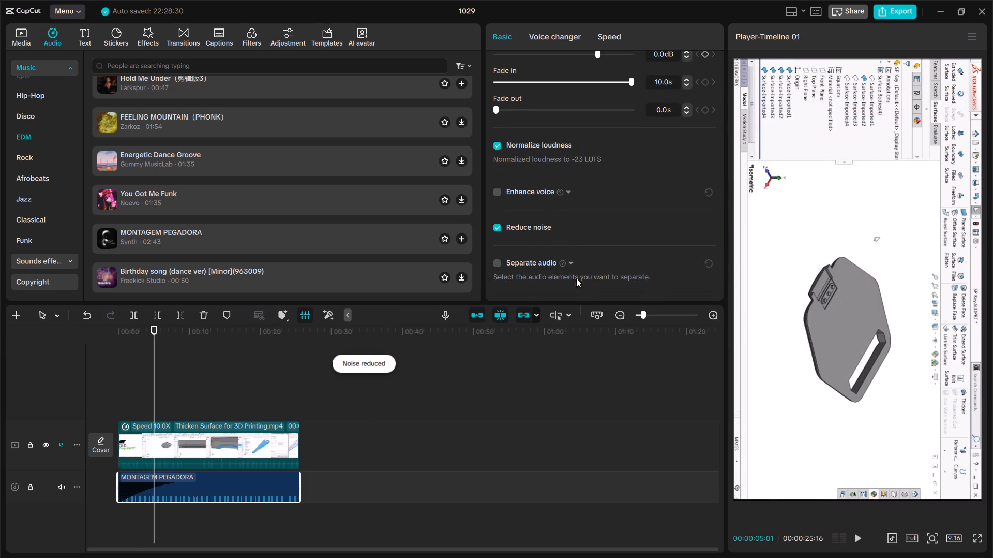
pyautogui.scroll(-3, 599, 258)
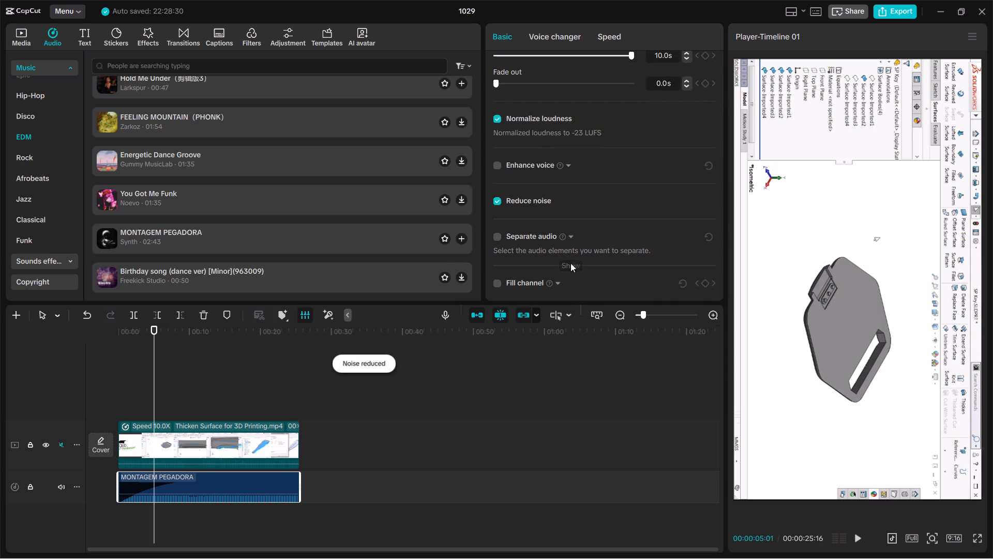
pyautogui.scroll(-1, 570, 269)
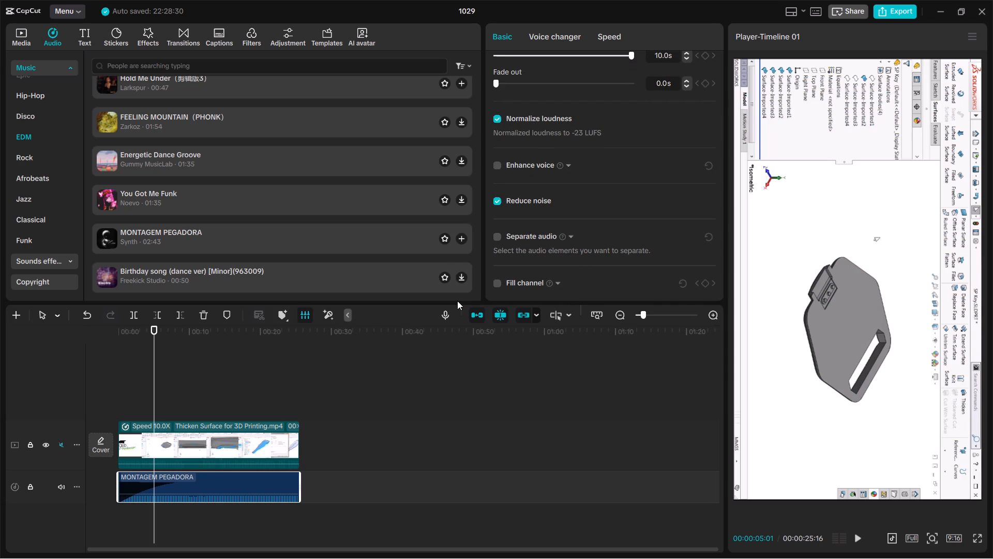
pyautogui.press('space')
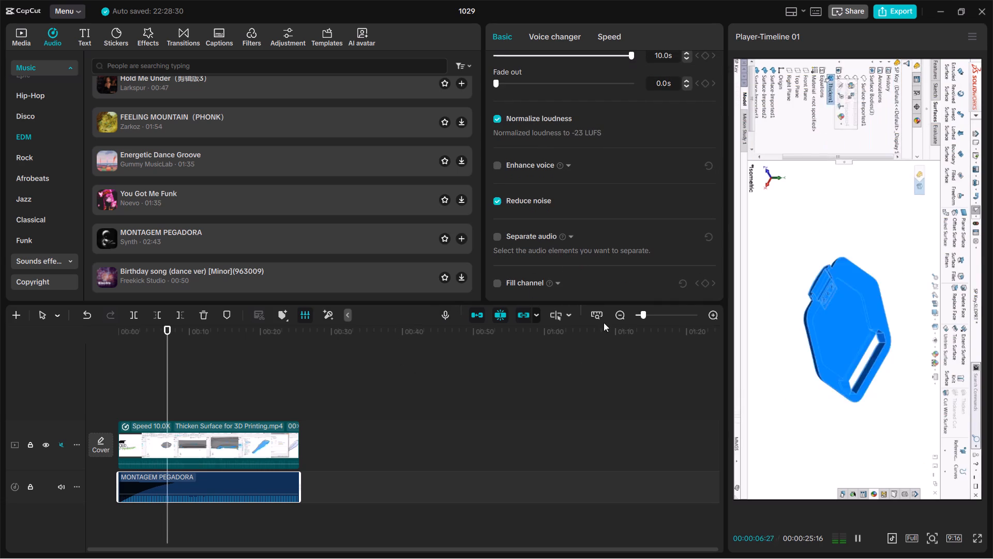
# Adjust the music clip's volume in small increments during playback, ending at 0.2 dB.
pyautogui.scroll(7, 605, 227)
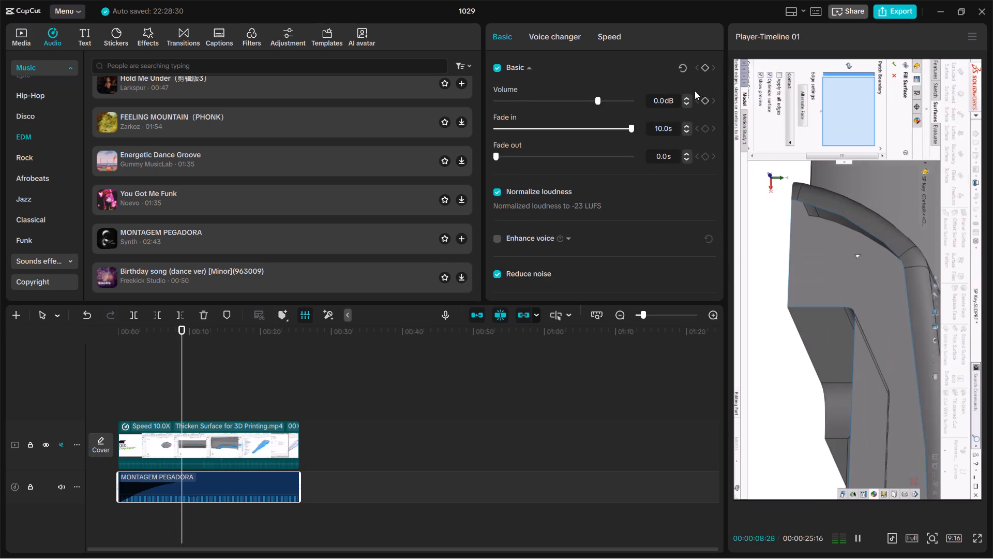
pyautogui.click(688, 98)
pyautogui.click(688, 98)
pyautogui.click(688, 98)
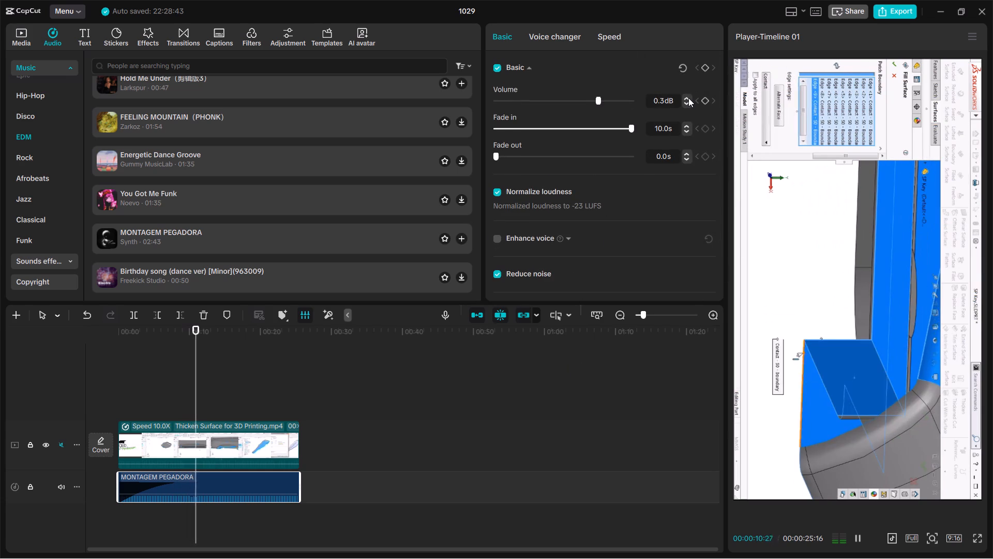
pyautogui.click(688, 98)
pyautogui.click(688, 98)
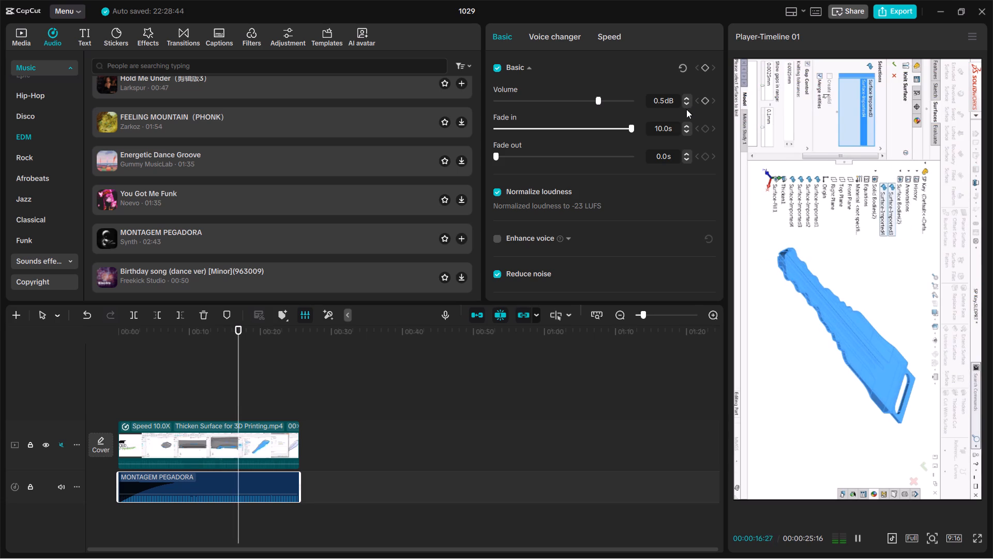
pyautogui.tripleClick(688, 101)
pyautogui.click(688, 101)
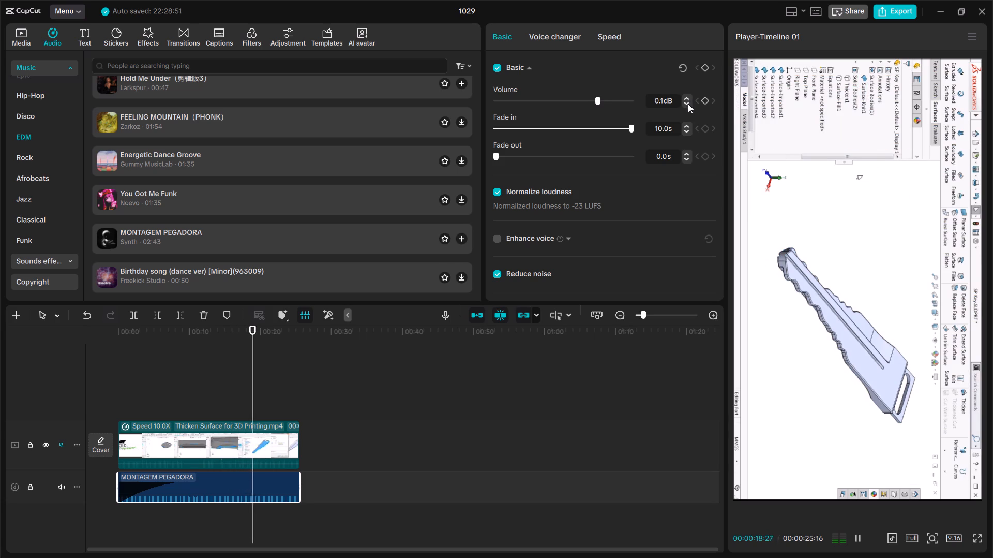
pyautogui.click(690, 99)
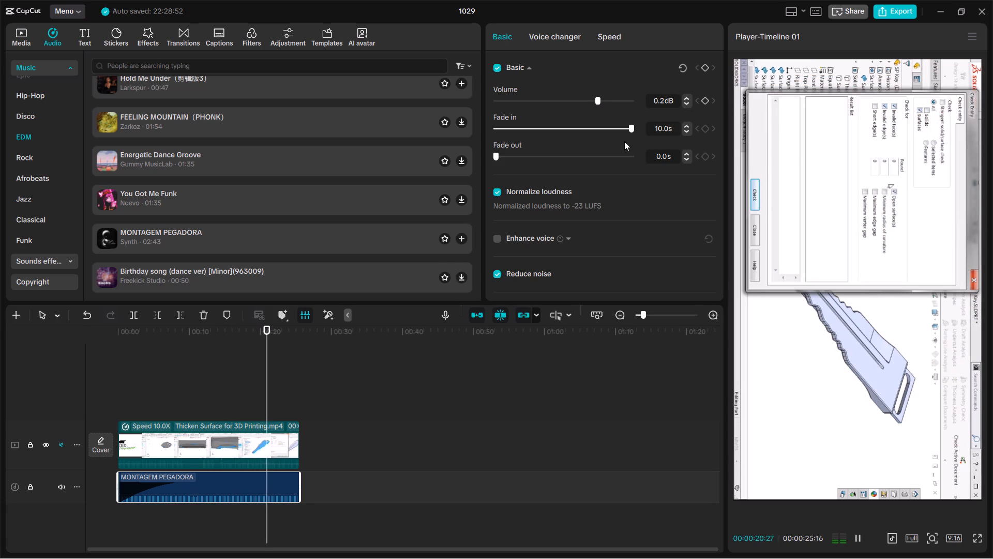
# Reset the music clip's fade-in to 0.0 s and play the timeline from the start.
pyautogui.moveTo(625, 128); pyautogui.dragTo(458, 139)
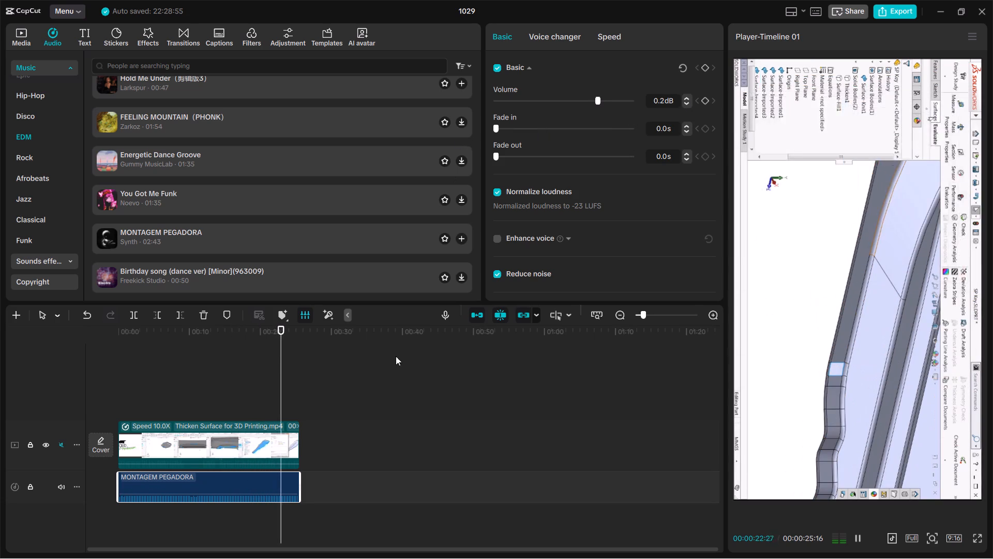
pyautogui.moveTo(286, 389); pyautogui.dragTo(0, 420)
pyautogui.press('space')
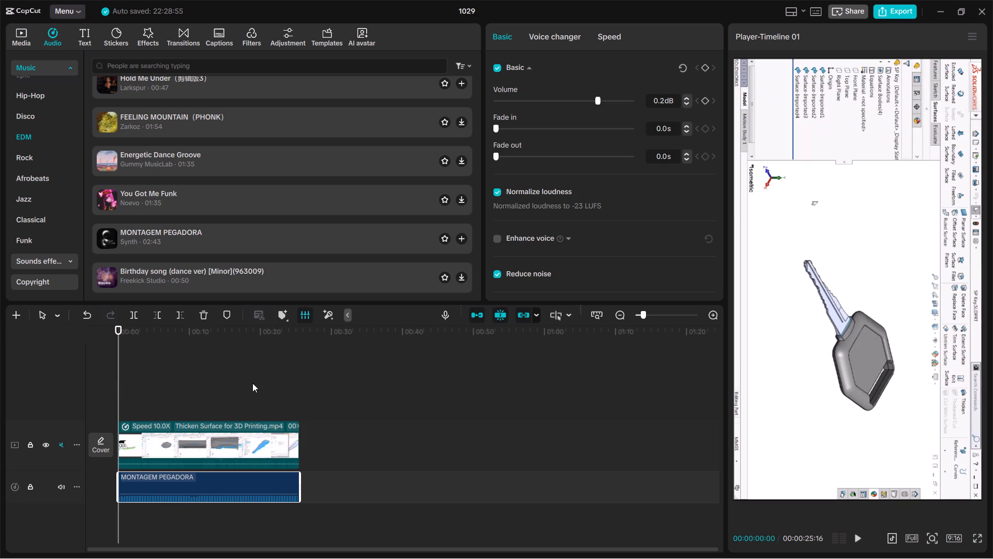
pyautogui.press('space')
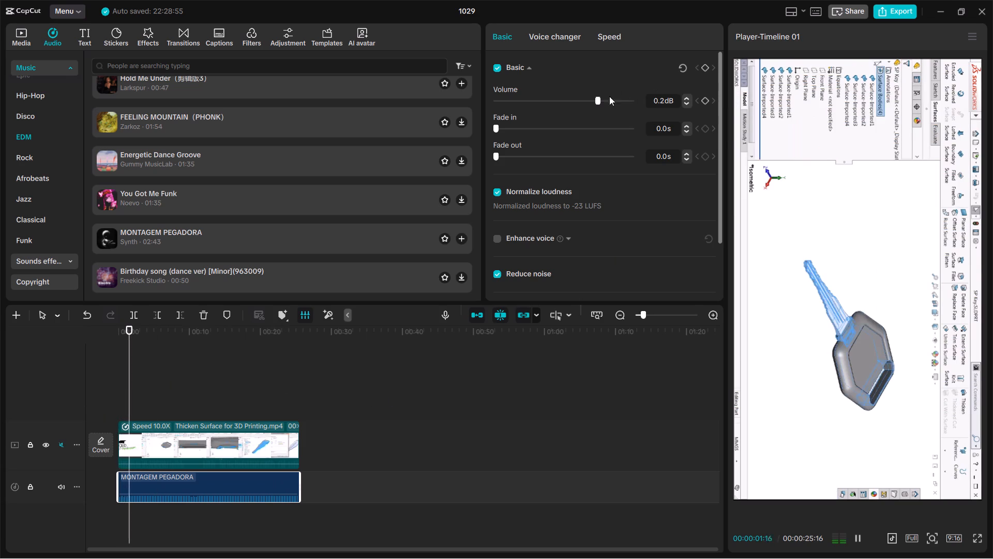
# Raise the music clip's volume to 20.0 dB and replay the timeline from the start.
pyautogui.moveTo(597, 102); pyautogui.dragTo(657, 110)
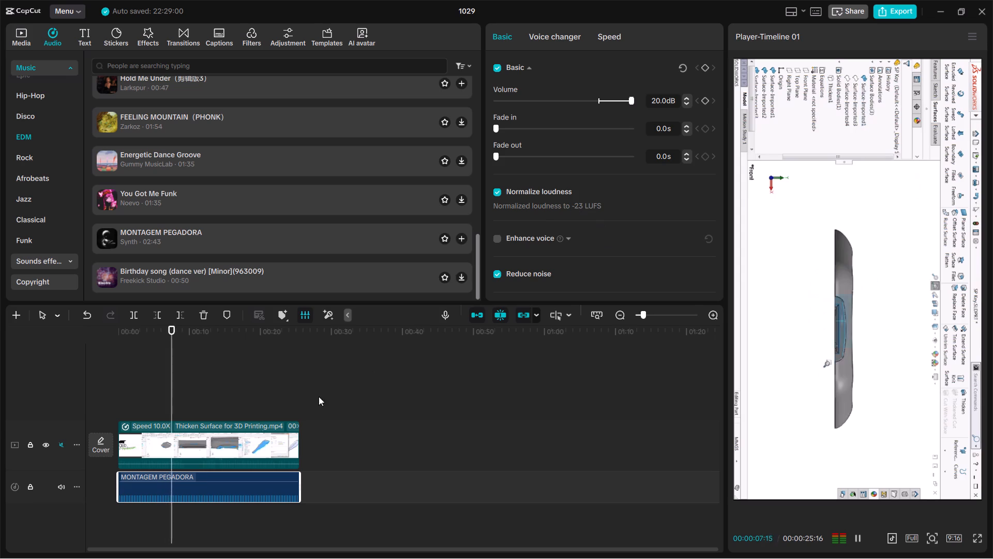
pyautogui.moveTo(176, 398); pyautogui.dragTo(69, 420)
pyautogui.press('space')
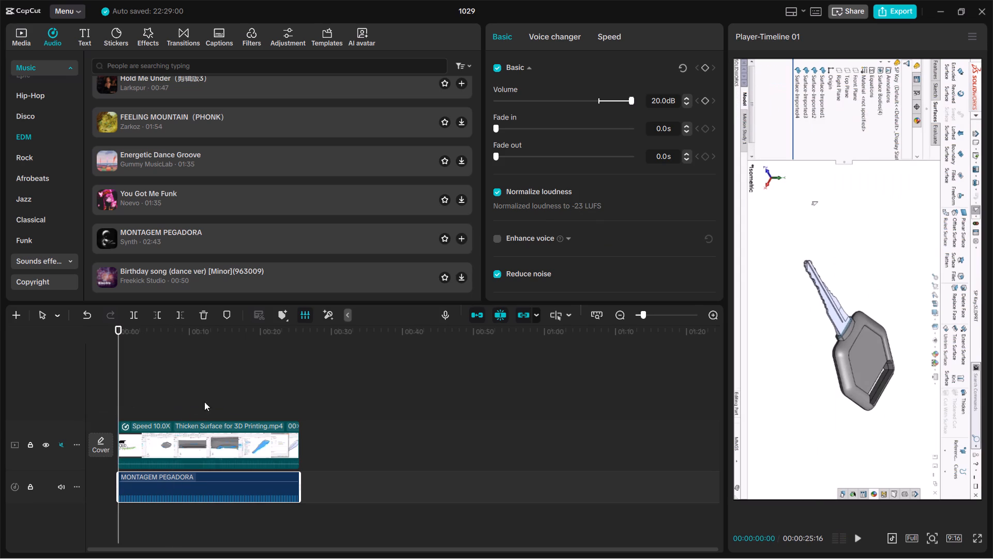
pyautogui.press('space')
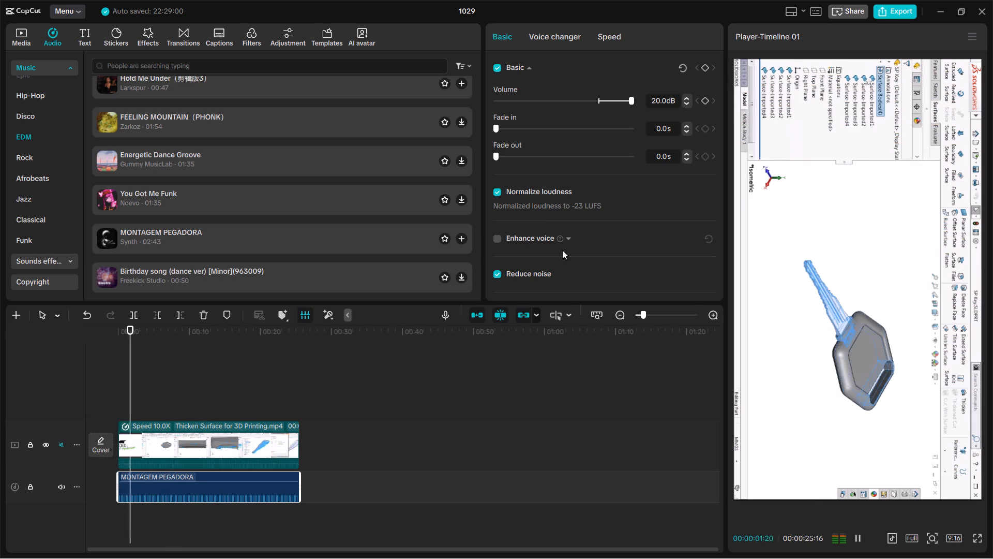
# Lower the music clip's volume to about 0.0 dB during playback and deselect the clip.
pyautogui.moveTo(630, 99); pyautogui.dragTo(597, 107)
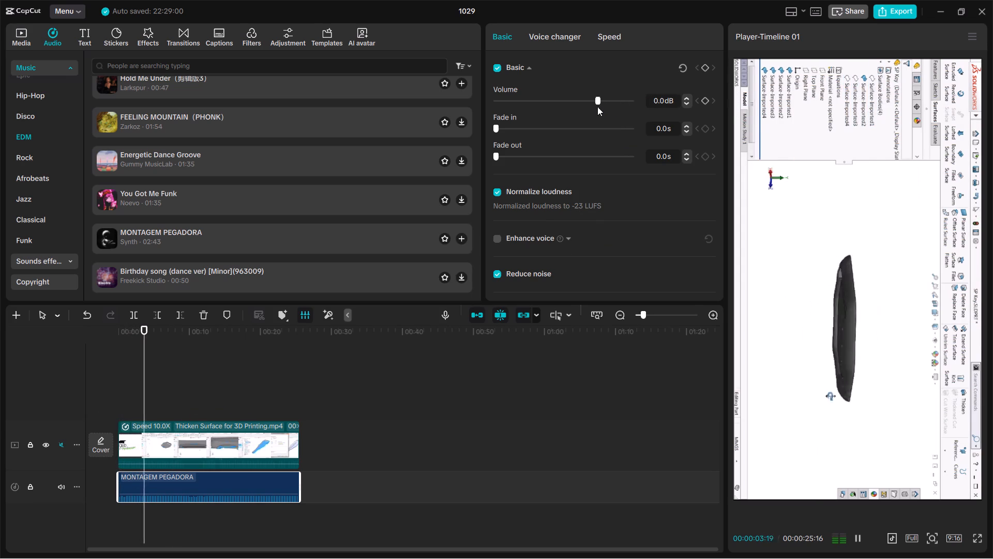
pyautogui.moveTo(597, 107); pyautogui.dragTo(595, 108)
pyautogui.moveTo(356, 525); pyautogui.dragTo(287, 505)
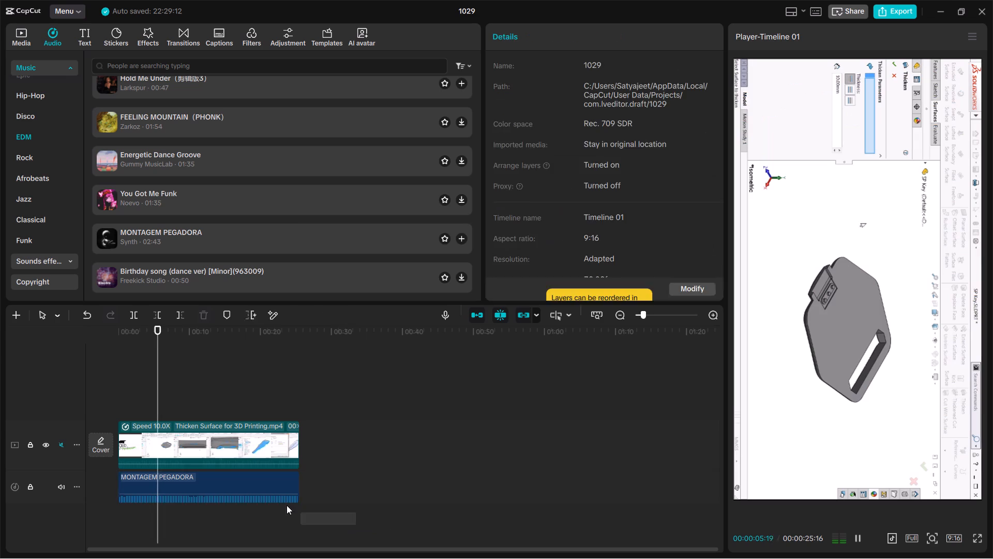
# Delete the MONTAGEM PEGADORA music clip from the timeline.
pyautogui.moveTo(287, 505); pyautogui.dragTo(250, 481)
pyautogui.press('Delete')
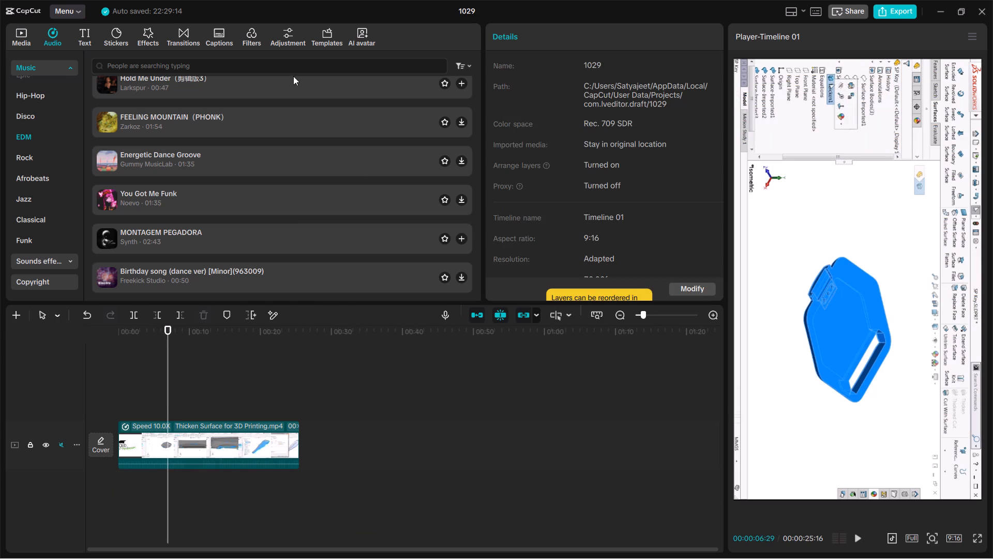
# Add the EDM track MONTAGEM ALQUIMIA FUNK below the video, aligned to the start of the timeline.
pyautogui.scroll(19, 293, 76)
pyautogui.click(273, 116)
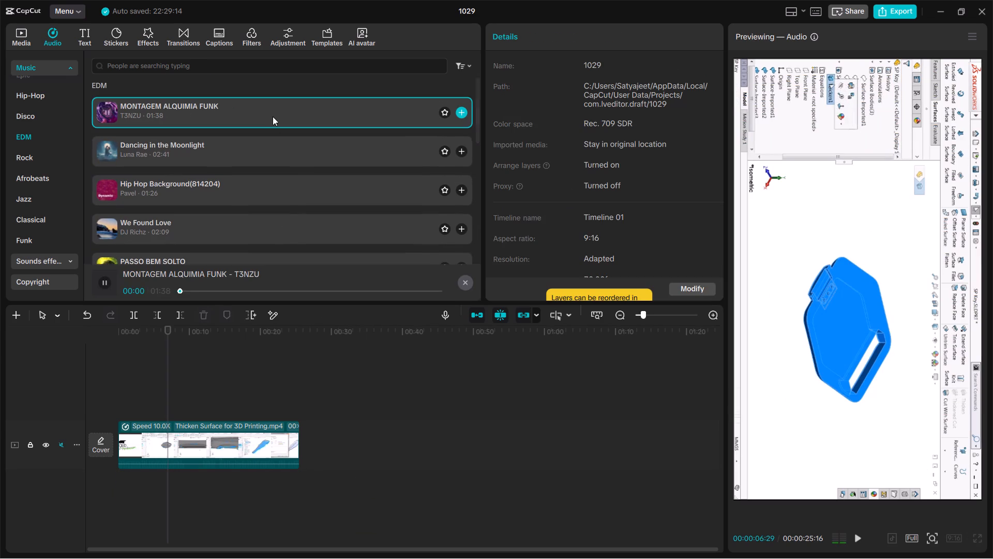
pyautogui.moveTo(266, 114); pyautogui.dragTo(306, 505)
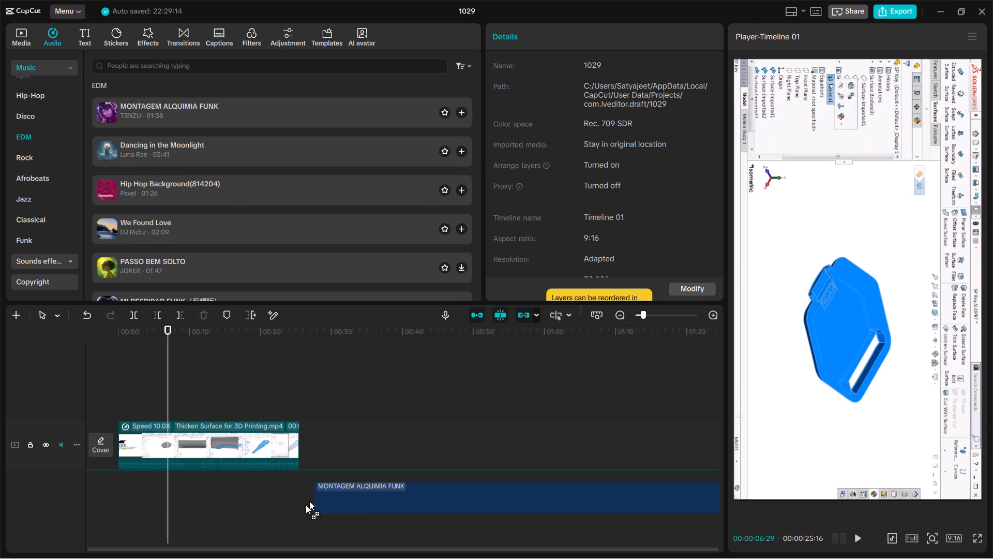
pyautogui.moveTo(306, 505); pyautogui.dragTo(114, 484)
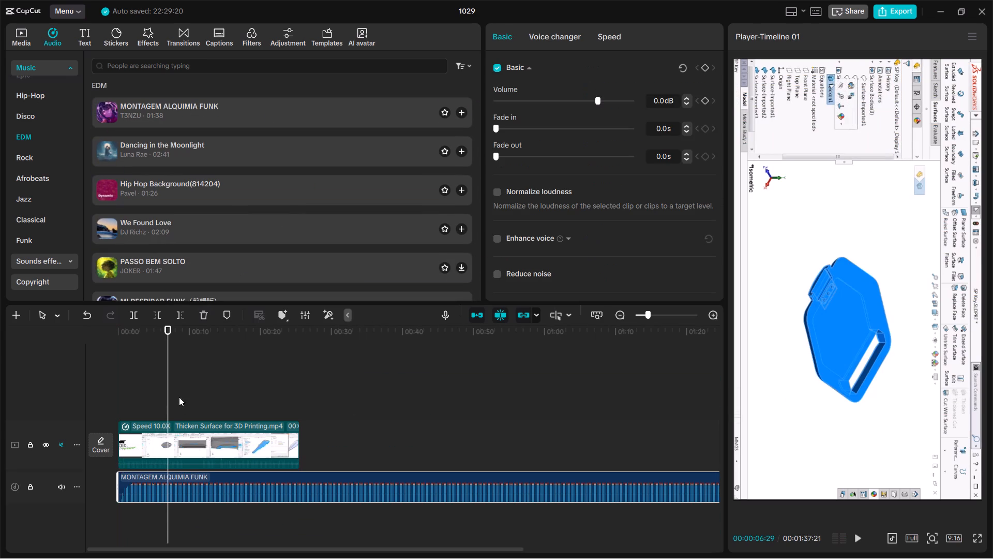
# Play the timeline from the start and replay early parts to judge the new music against the video.
pyautogui.moveTo(167, 399); pyautogui.dragTo(83, 440)
pyautogui.press('space')
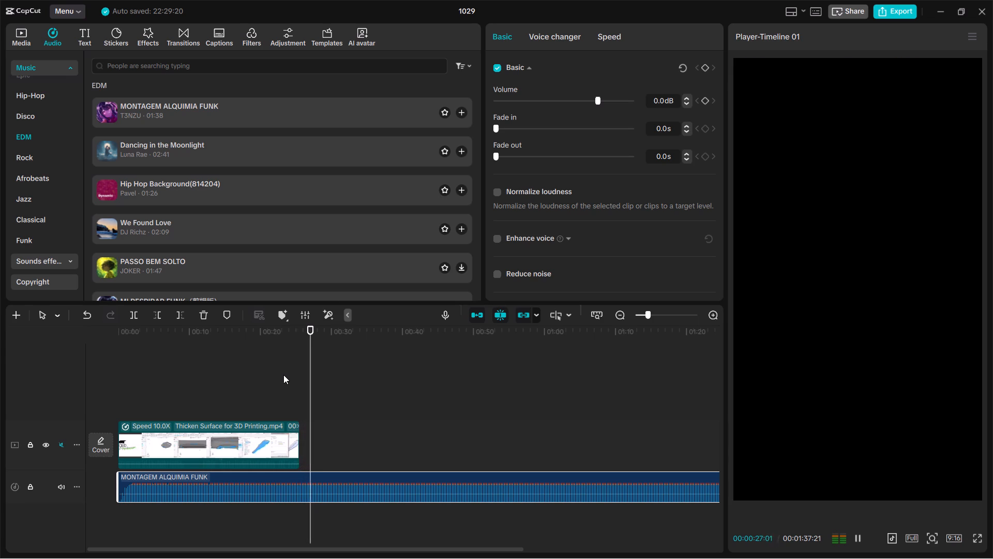
pyautogui.moveTo(221, 448); pyautogui.dragTo(296, 446)
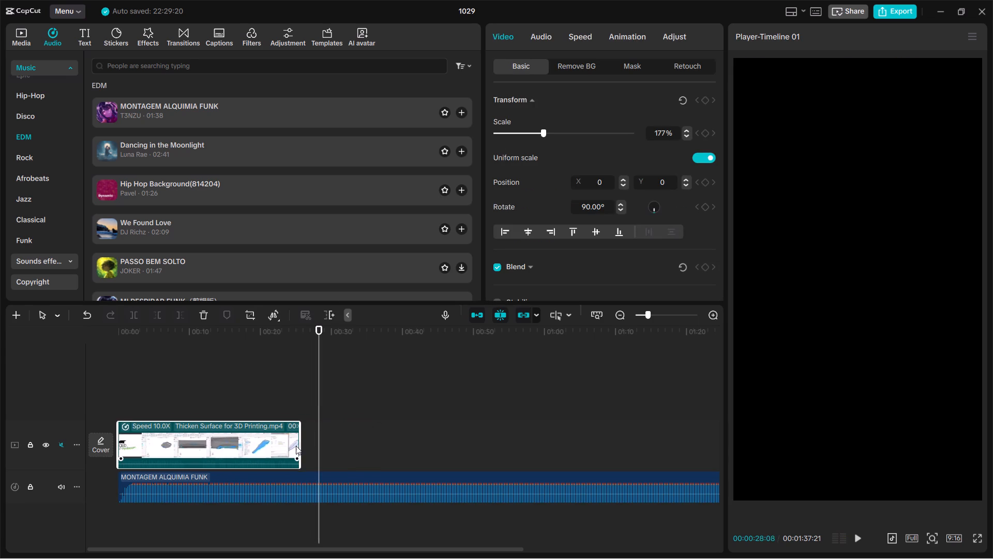
pyautogui.click(262, 485)
pyautogui.moveTo(320, 411); pyautogui.dragTo(278, 424)
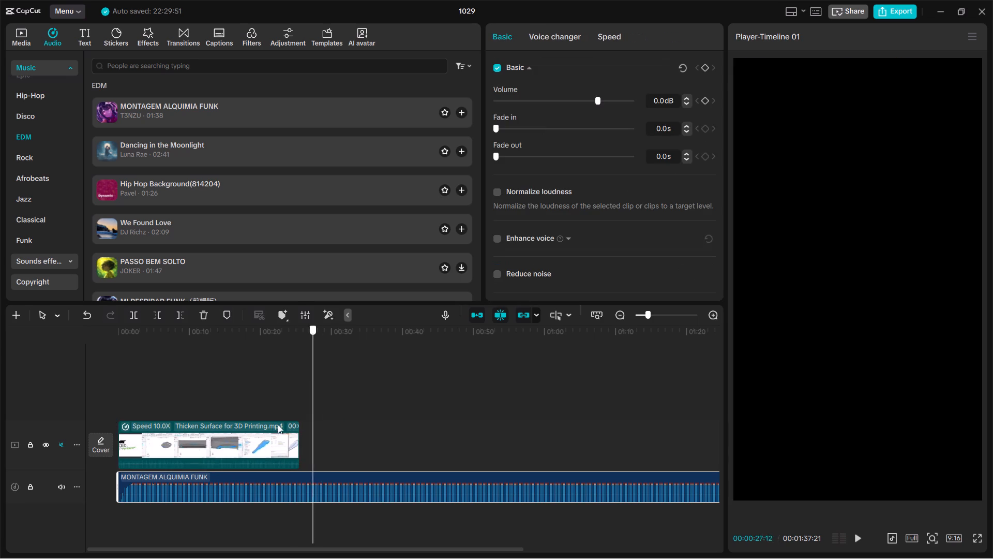
pyautogui.moveTo(278, 424); pyautogui.dragTo(177, 444)
pyautogui.press('space')
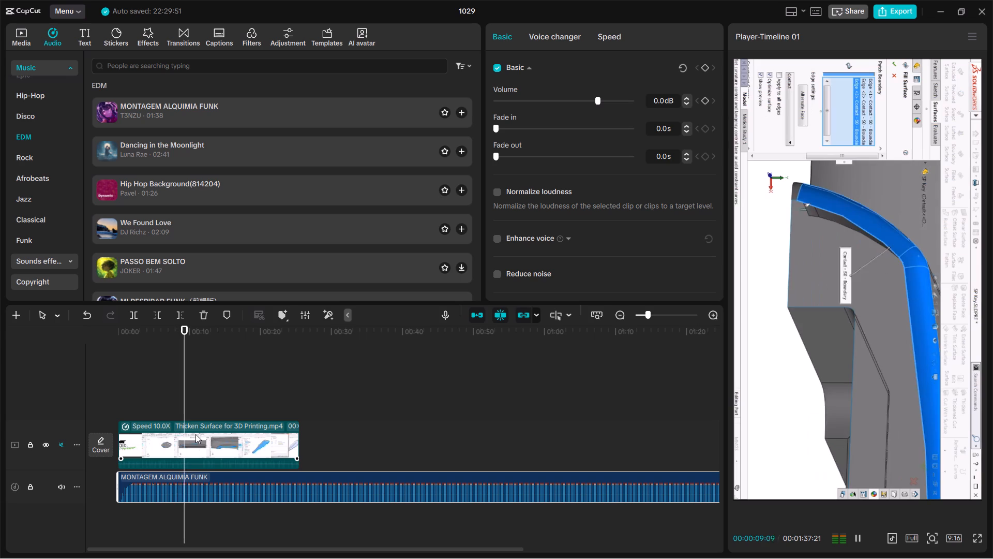
pyautogui.press('space')
pyautogui.moveTo(198, 405); pyautogui.dragTo(197, 405)
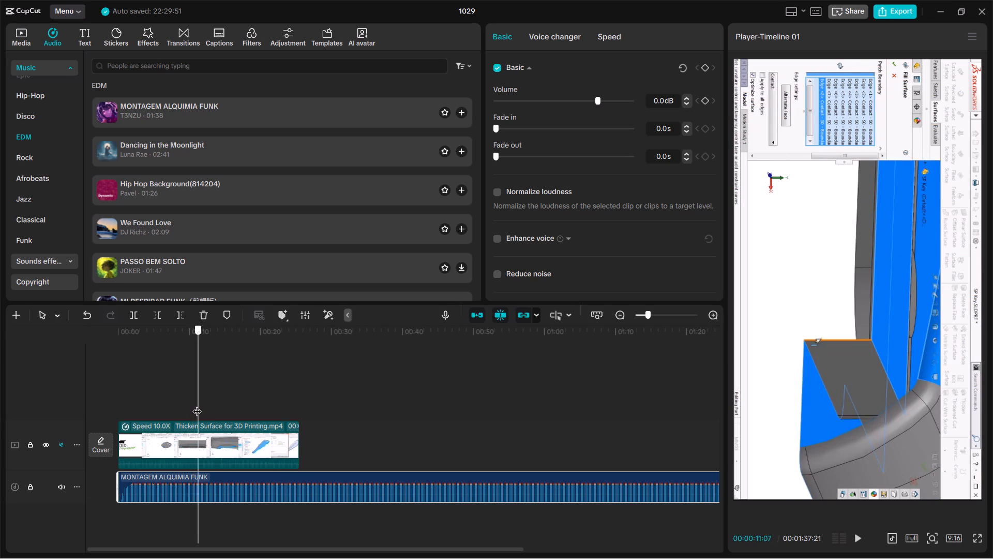
pyautogui.moveTo(197, 405); pyautogui.dragTo(59, 444)
pyautogui.press('space')
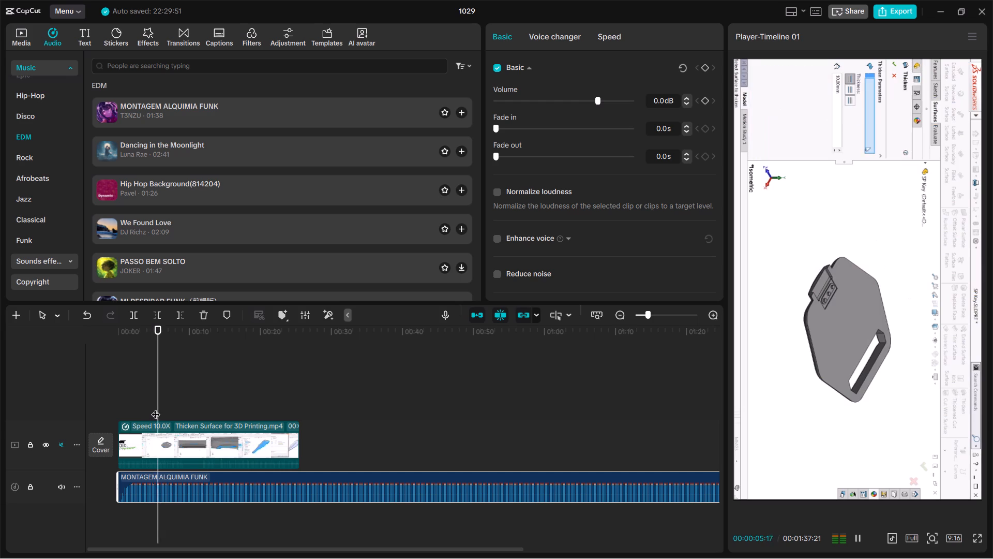
# Listen to different sections of the music clip beyond the video's end to find a better starting point.
pyautogui.moveTo(158, 407); pyautogui.dragTo(781, 469)
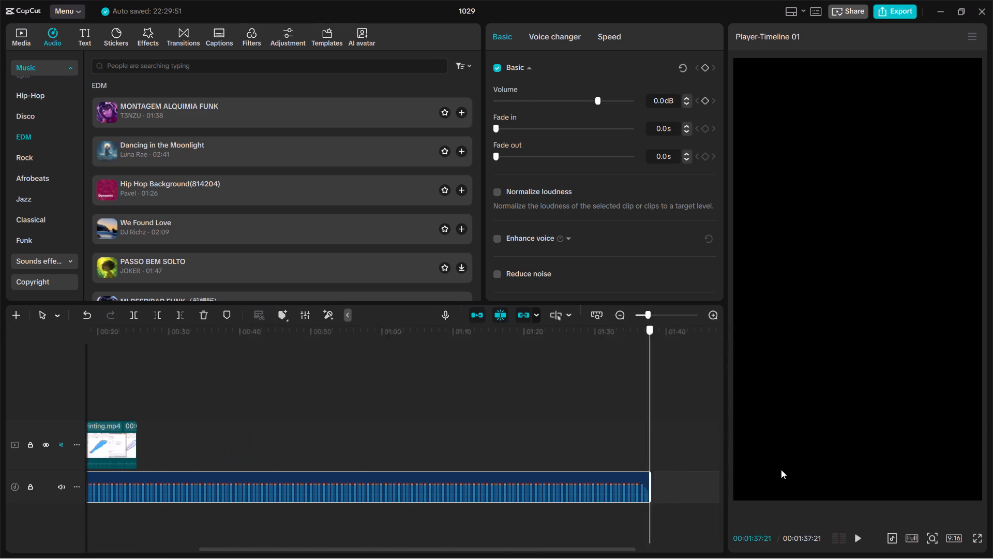
pyautogui.moveTo(781, 469); pyautogui.dragTo(203, 492)
pyautogui.press('space')
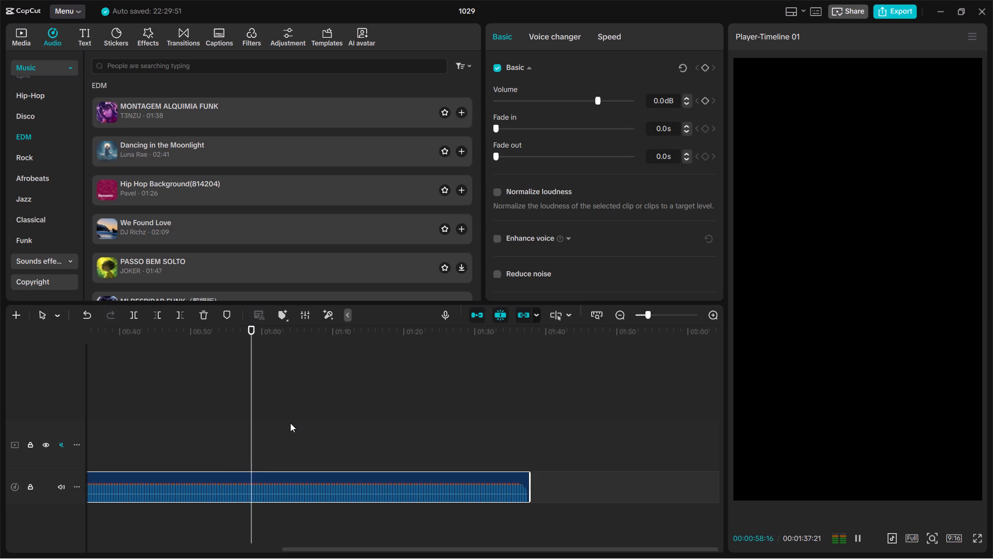
pyautogui.moveTo(255, 419); pyautogui.dragTo(111, 443)
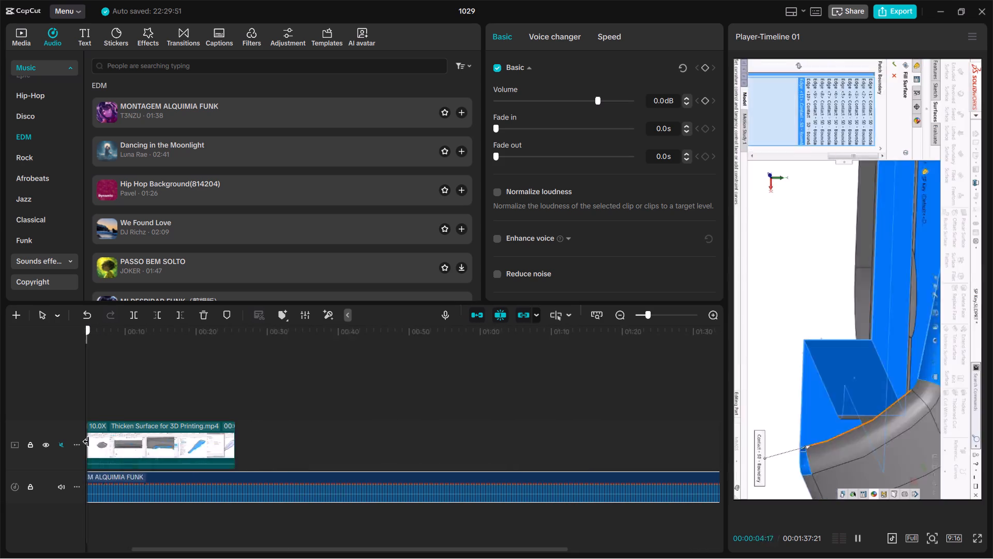
pyautogui.moveTo(111, 443); pyautogui.dragTo(463, 449)
pyautogui.press('space')
pyautogui.press('space')
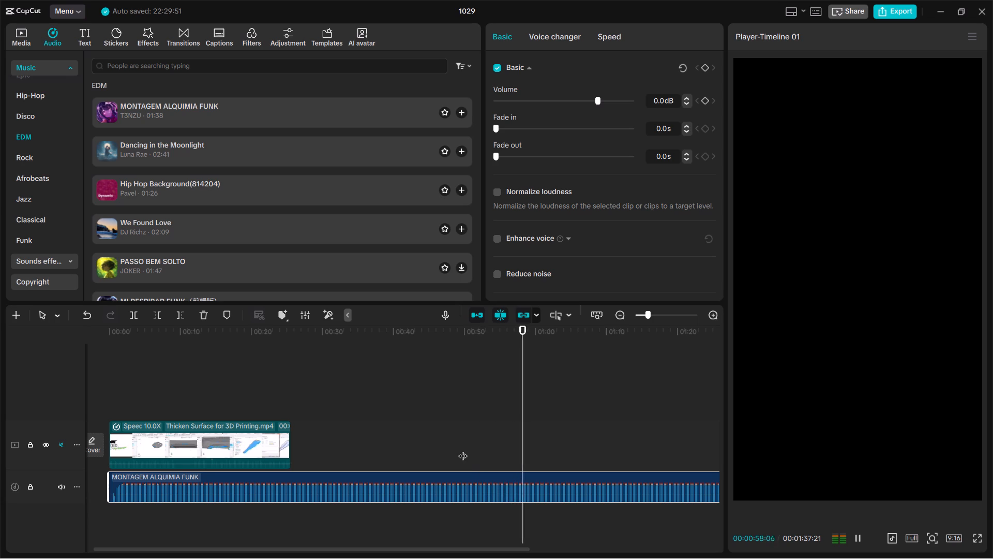
pyautogui.click(463, 449)
pyautogui.moveTo(463, 449); pyautogui.dragTo(401, 452)
pyautogui.press('space')
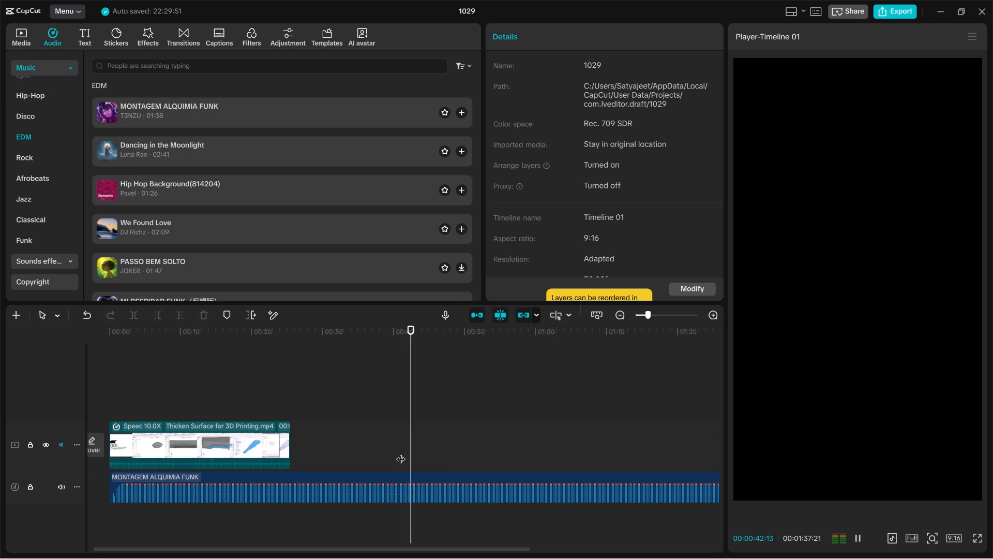
pyautogui.click(337, 431)
pyautogui.moveTo(337, 431); pyautogui.dragTo(314, 436)
pyautogui.press('space')
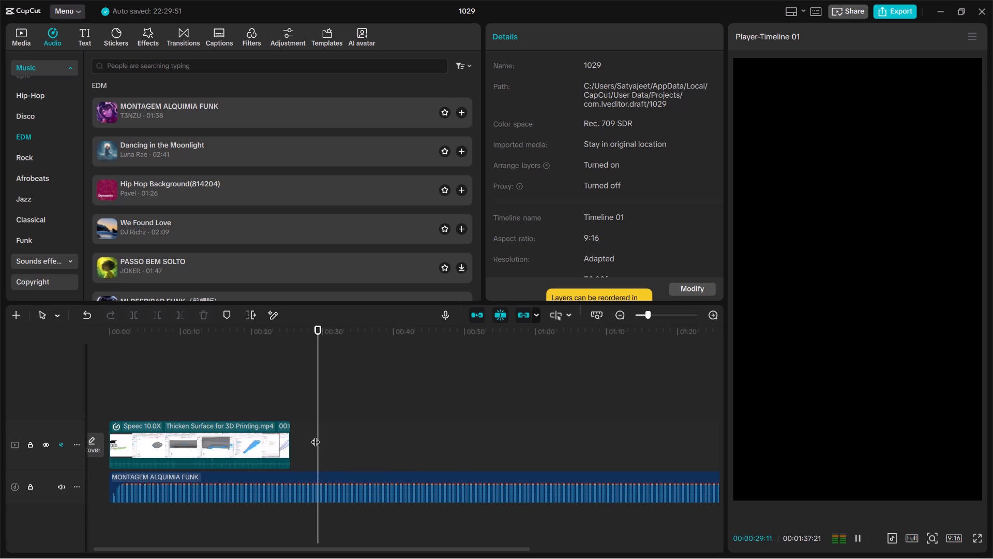
pyautogui.click(382, 433)
pyautogui.press('space')
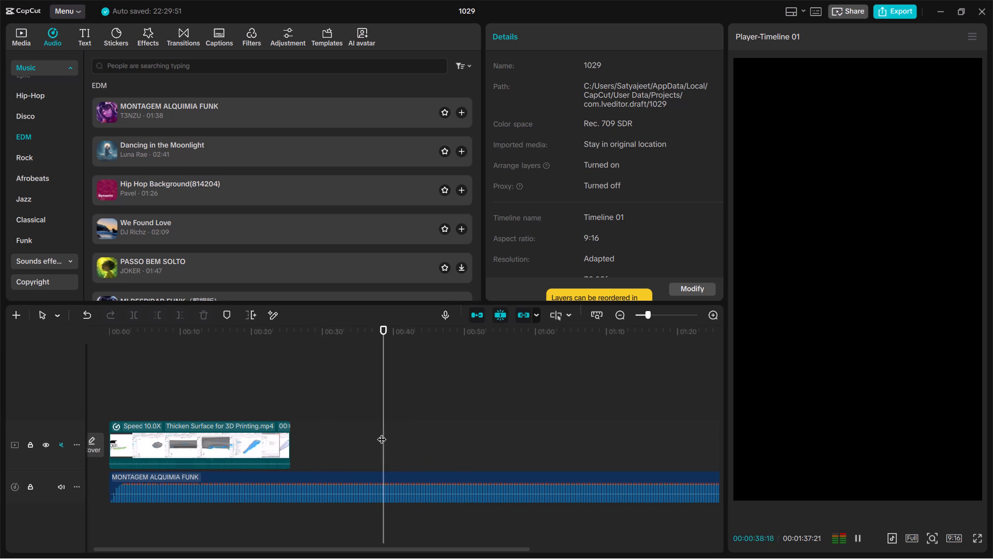
pyautogui.click(367, 426)
pyautogui.press('space')
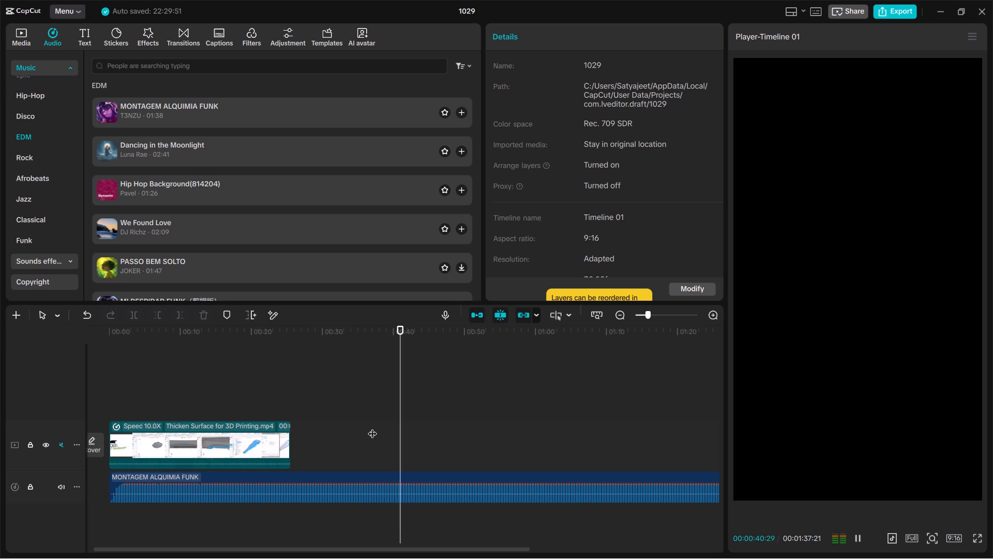
pyautogui.press('space')
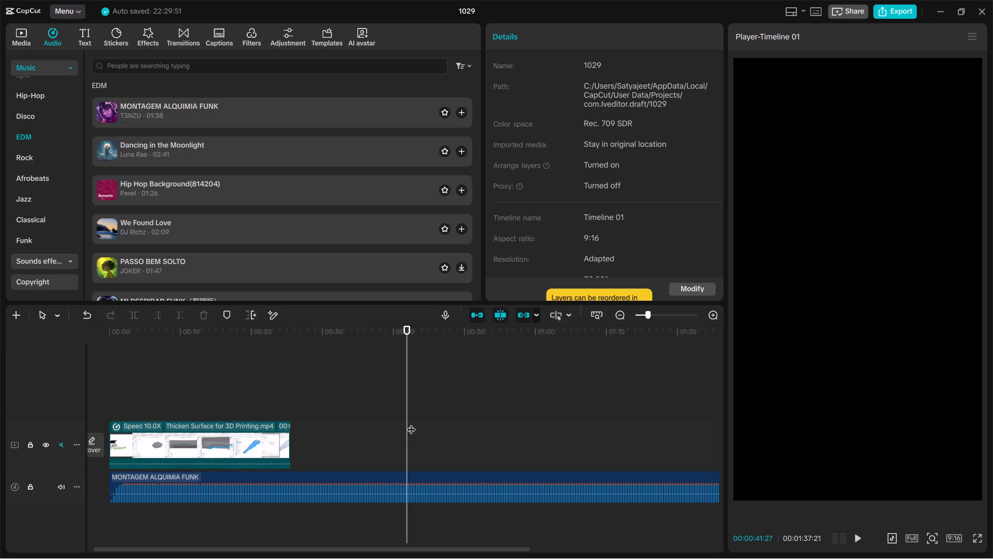
# Trim off the music clip's portion before 00:00:41:06 and move the remainder to the start of the timeline.
pyautogui.moveTo(407, 423); pyautogui.dragTo(390, 426)
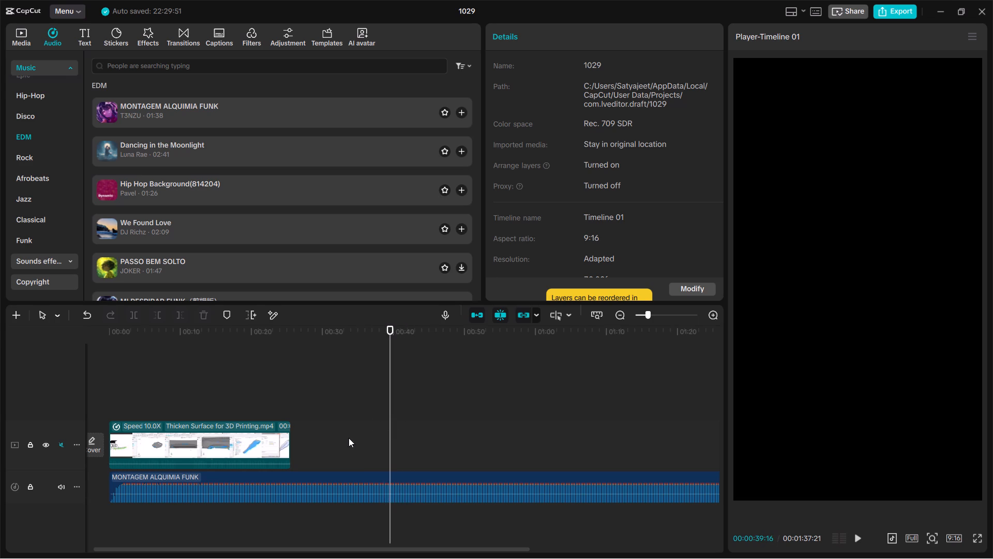
pyautogui.click(319, 508)
pyautogui.click(323, 502)
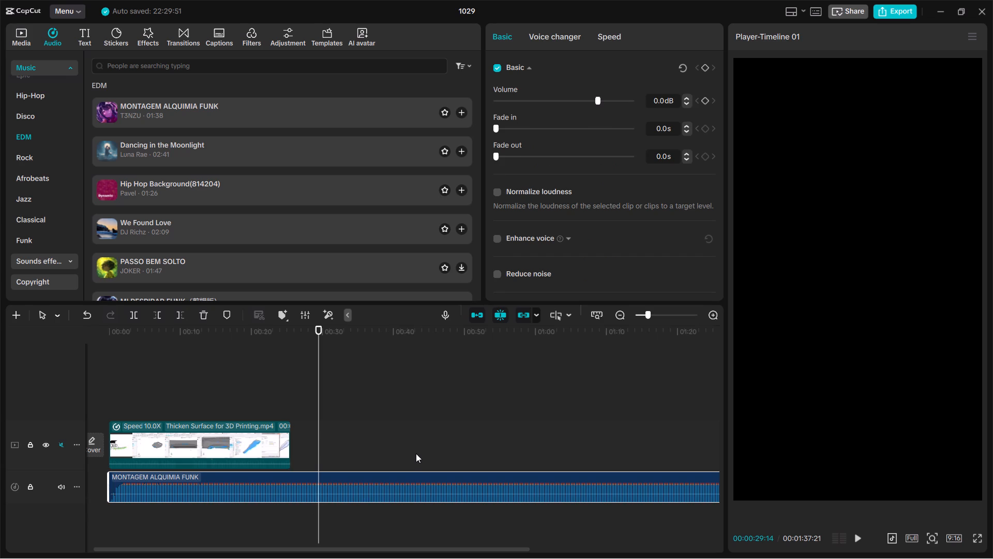
pyautogui.click(416, 453)
pyautogui.moveTo(416, 453); pyautogui.dragTo(399, 455)
pyautogui.press('space')
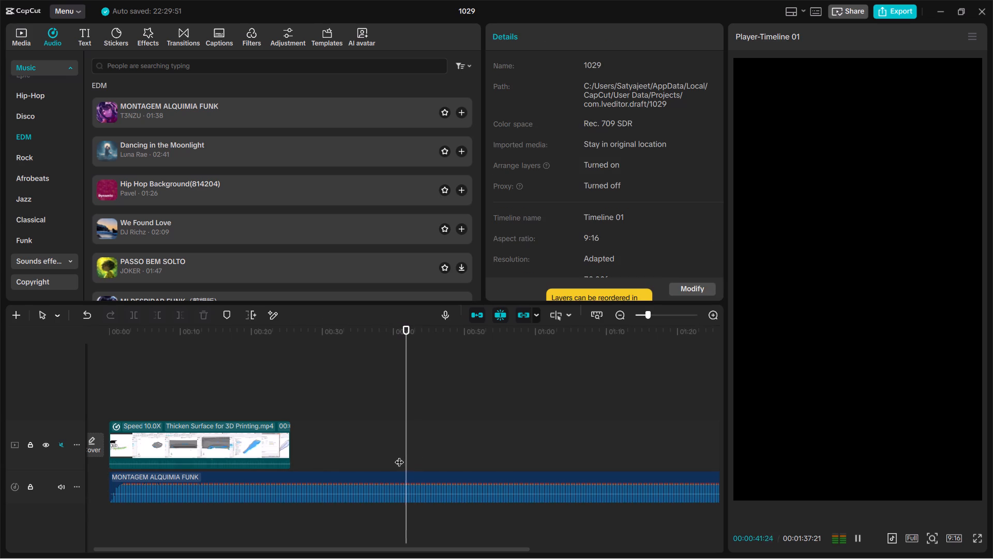
pyautogui.press('space')
pyautogui.moveTo(407, 456); pyautogui.dragTo(402, 458)
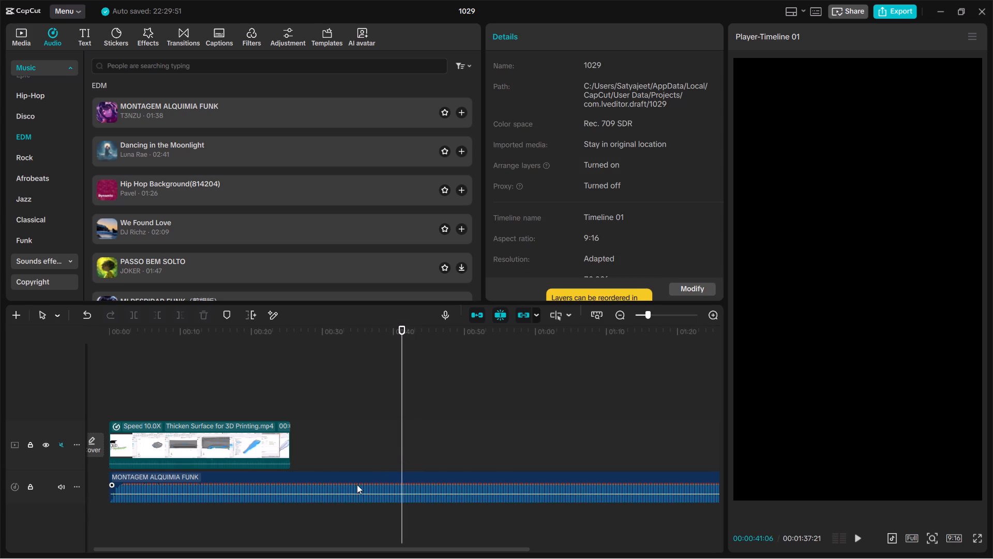
pyautogui.click(313, 484)
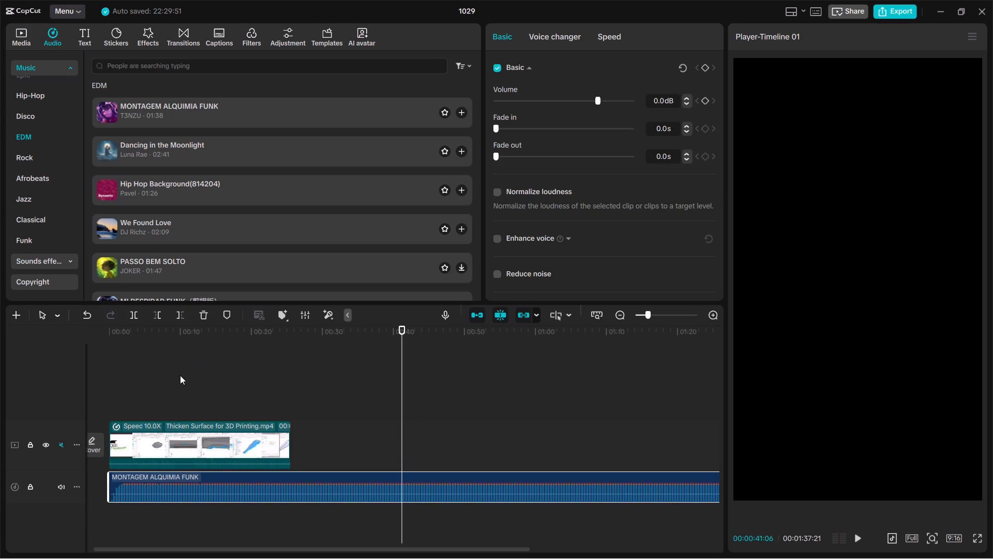
pyautogui.press('q')
pyautogui.moveTo(478, 492); pyautogui.dragTo(176, 496)
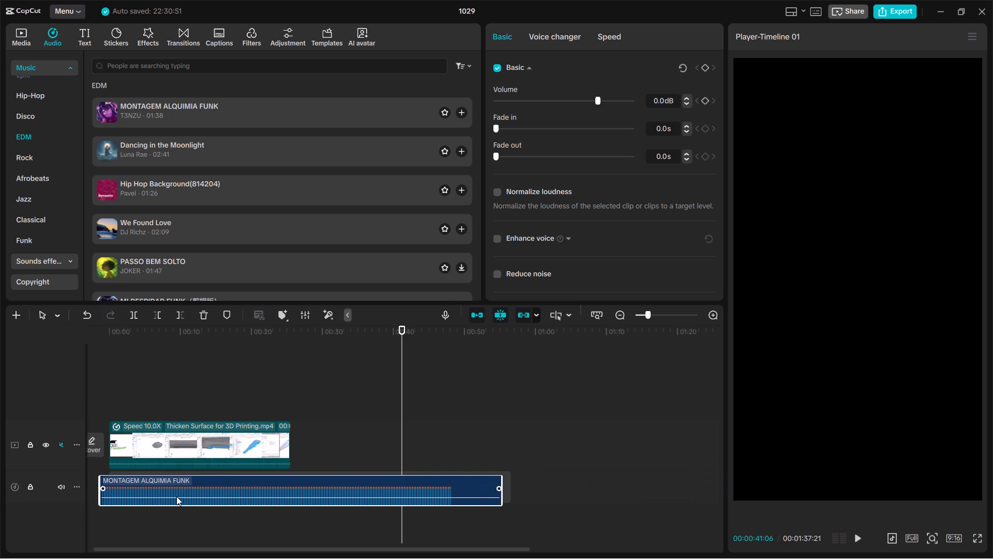
pyautogui.moveTo(176, 496); pyautogui.dragTo(173, 496)
# Play the timeline from the start to check the trimmed music with the video.
pyautogui.click(135, 409)
pyautogui.moveTo(135, 409); pyautogui.dragTo(91, 419)
pyautogui.press('space')
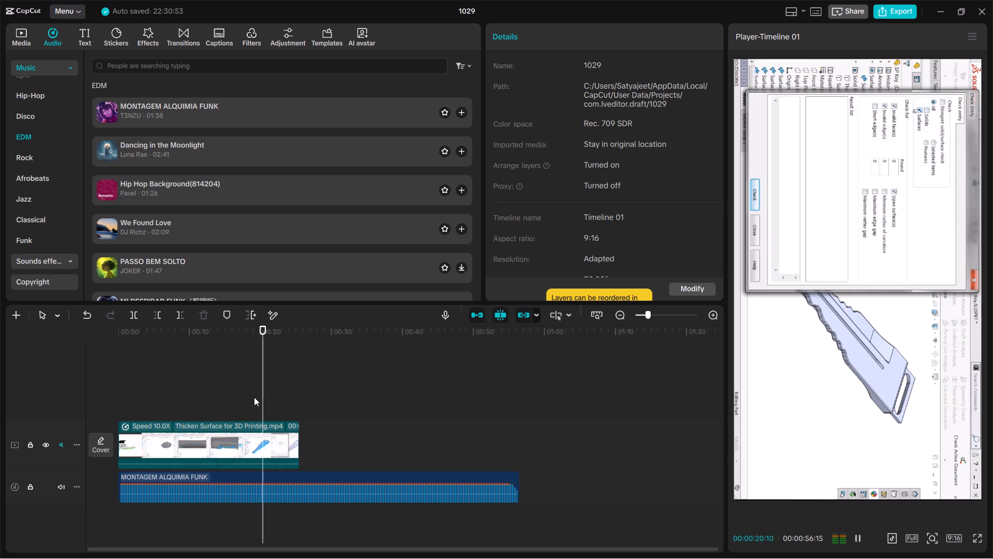
# Trim the end of the music clip to the video's end at 00:00:25:16.
pyautogui.moveTo(269, 381); pyautogui.dragTo(297, 385)
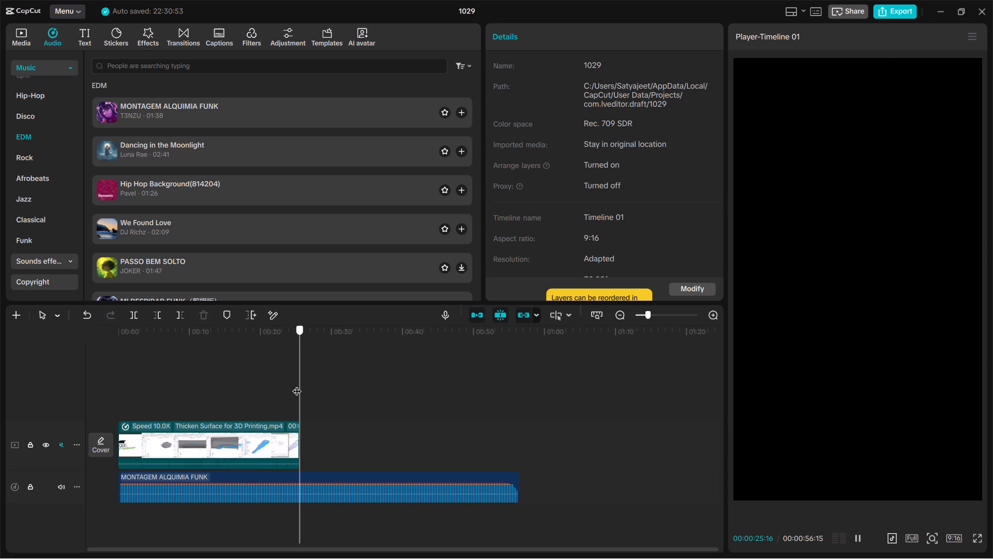
pyautogui.moveTo(297, 385); pyautogui.dragTo(298, 385)
pyautogui.click(330, 466)
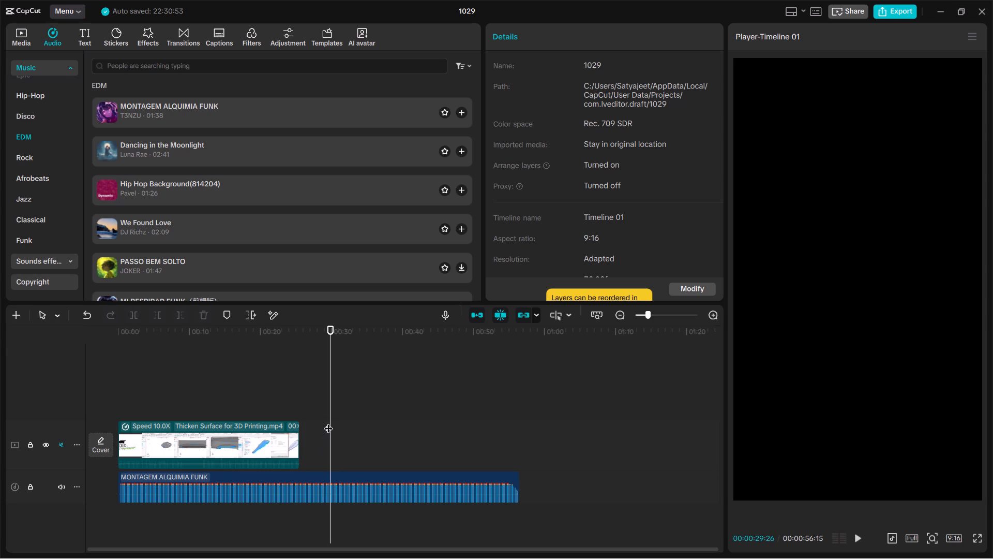
pyautogui.moveTo(328, 422); pyautogui.dragTo(300, 432)
pyautogui.click(335, 477)
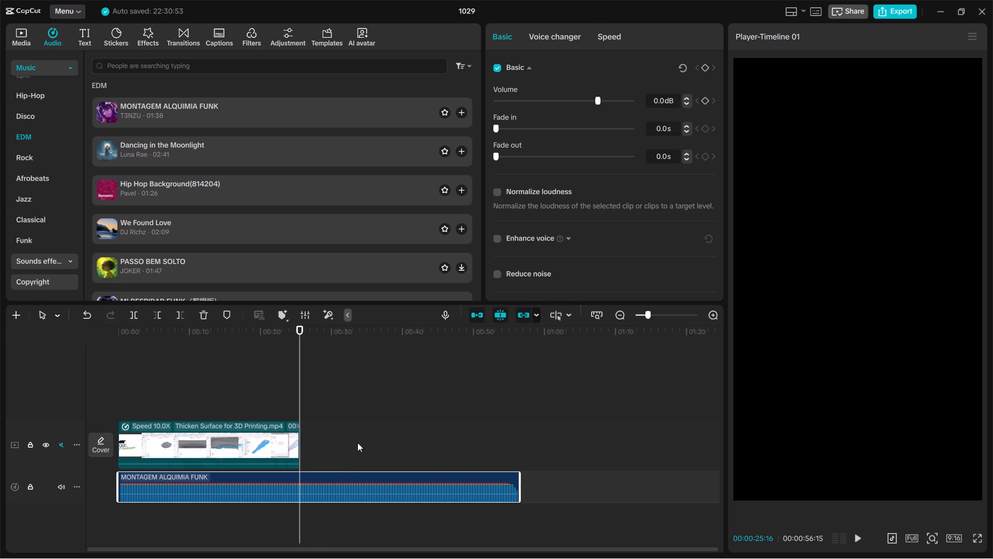
pyautogui.press('w')
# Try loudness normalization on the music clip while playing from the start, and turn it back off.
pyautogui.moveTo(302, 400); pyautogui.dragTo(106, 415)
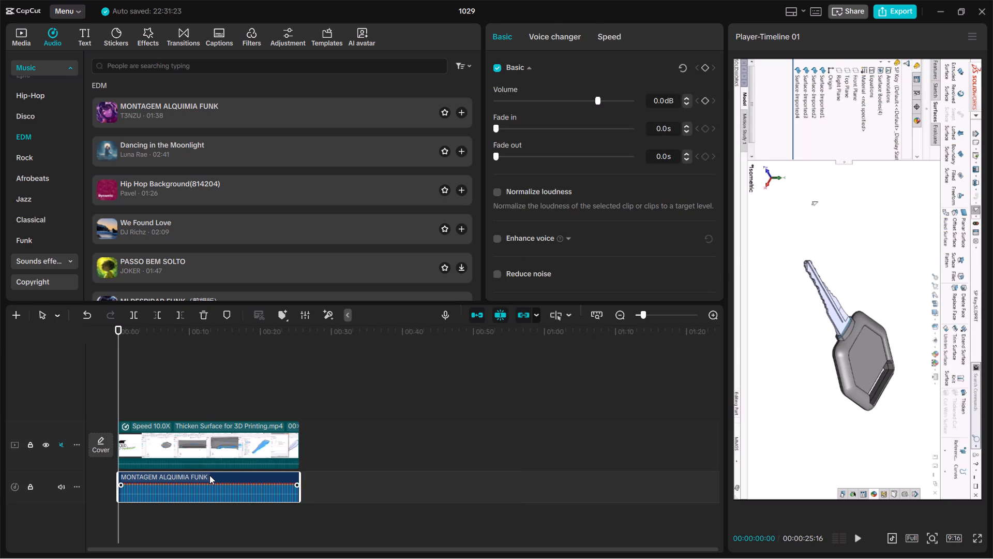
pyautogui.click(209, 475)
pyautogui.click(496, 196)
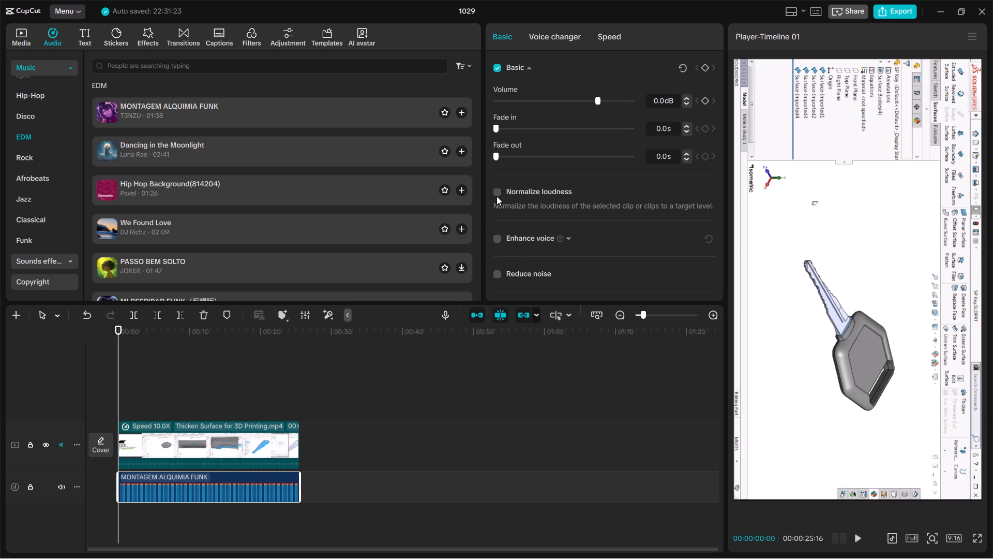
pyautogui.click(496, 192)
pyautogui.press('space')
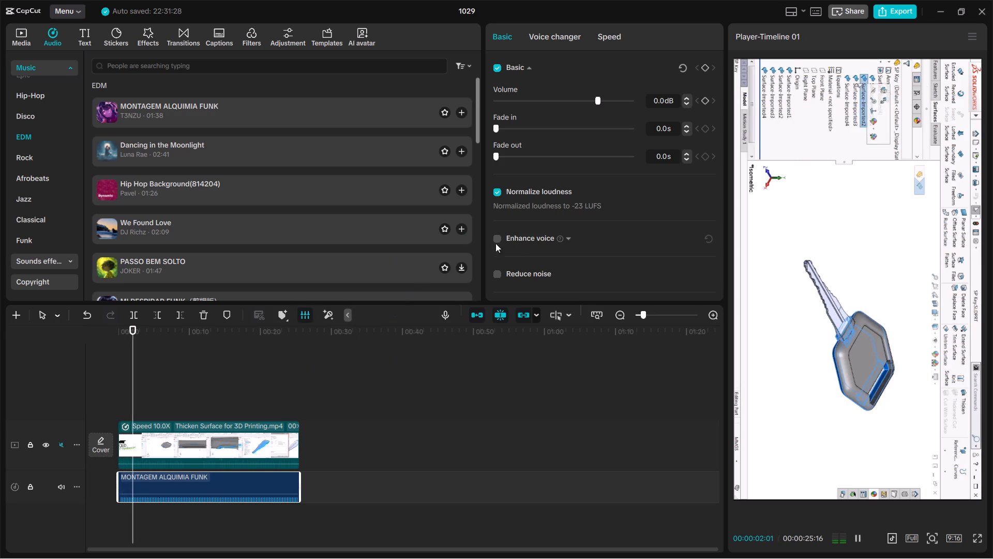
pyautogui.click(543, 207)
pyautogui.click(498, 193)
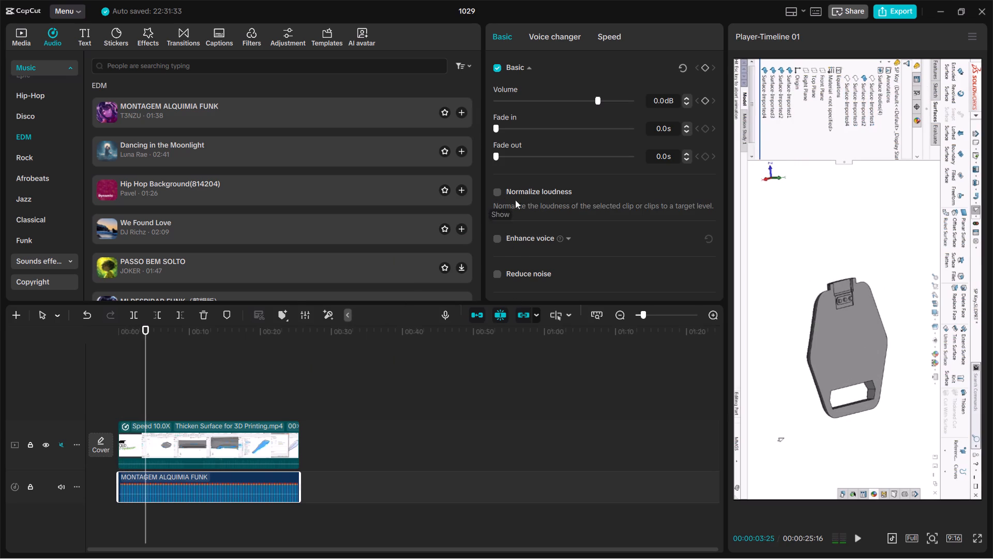
# Turn on noise reduction for the music clip and continue playback to hear it.
pyautogui.click(496, 272)
pyautogui.press('space')
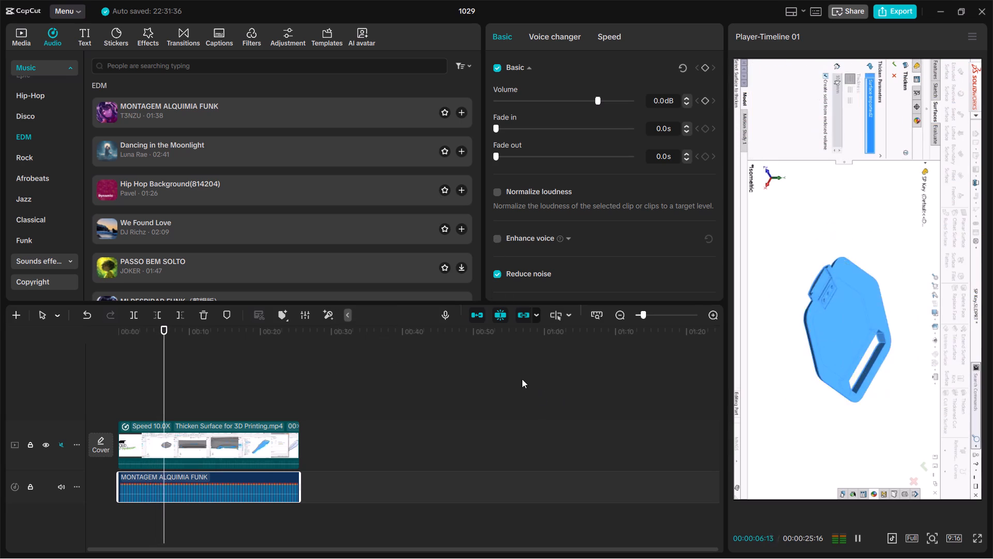
pyautogui.scroll(-1, 613, 267)
pyautogui.scroll(-2, 553, 267)
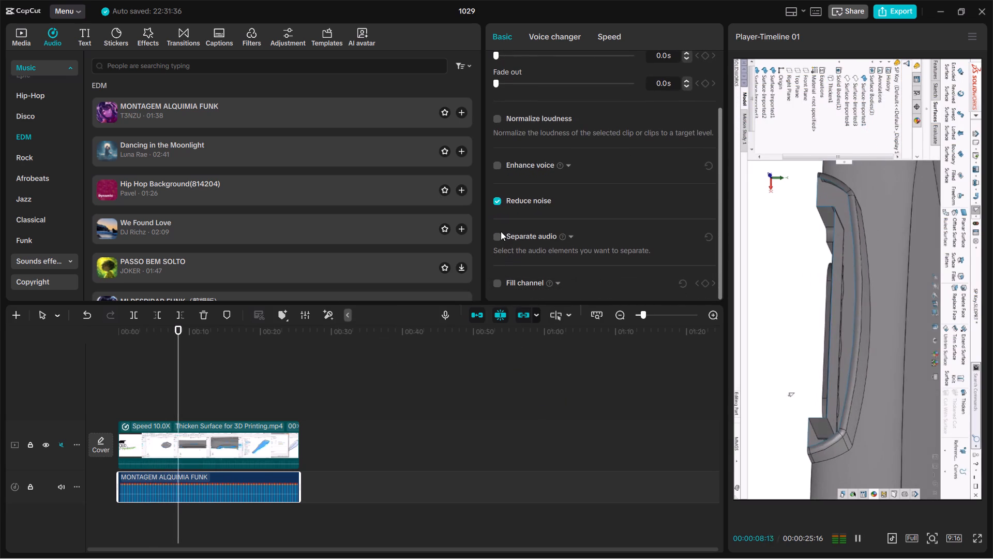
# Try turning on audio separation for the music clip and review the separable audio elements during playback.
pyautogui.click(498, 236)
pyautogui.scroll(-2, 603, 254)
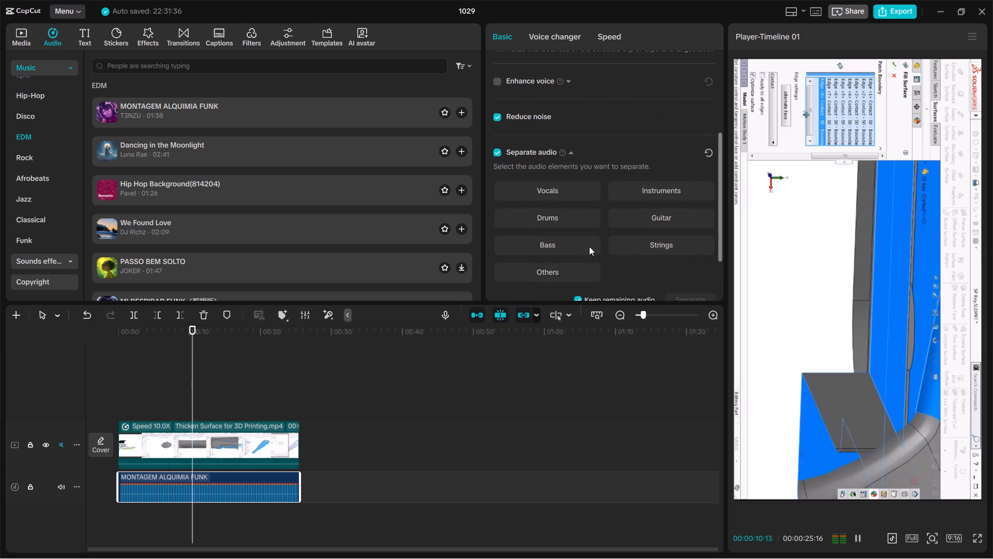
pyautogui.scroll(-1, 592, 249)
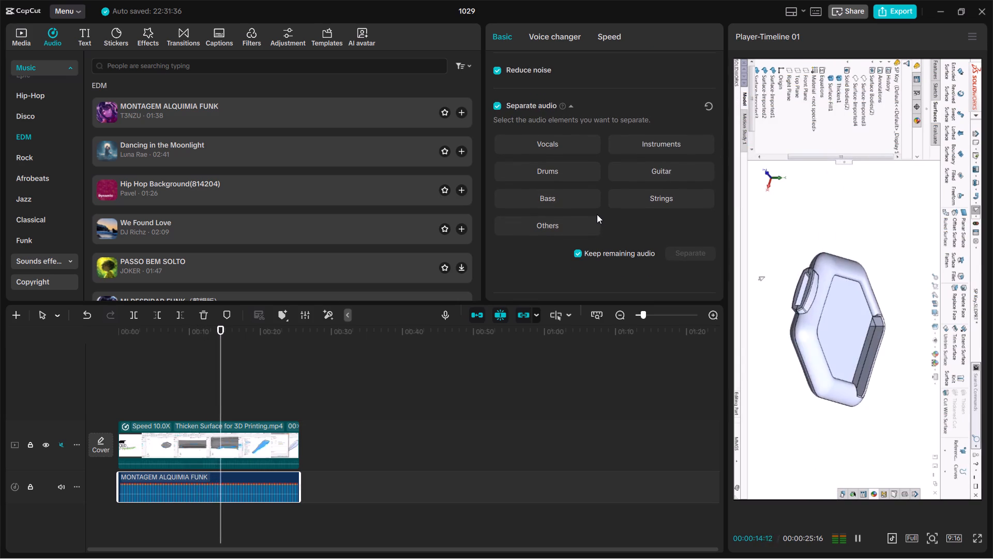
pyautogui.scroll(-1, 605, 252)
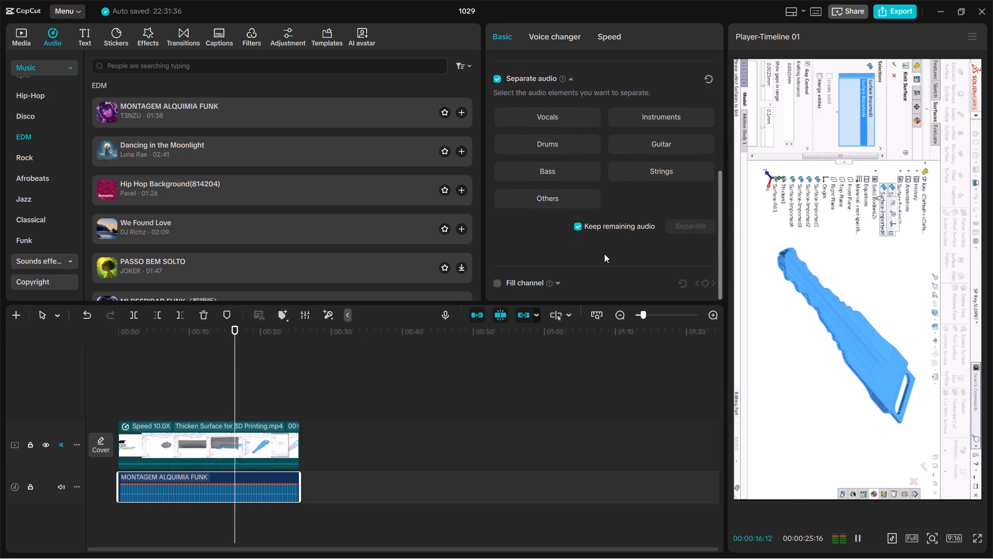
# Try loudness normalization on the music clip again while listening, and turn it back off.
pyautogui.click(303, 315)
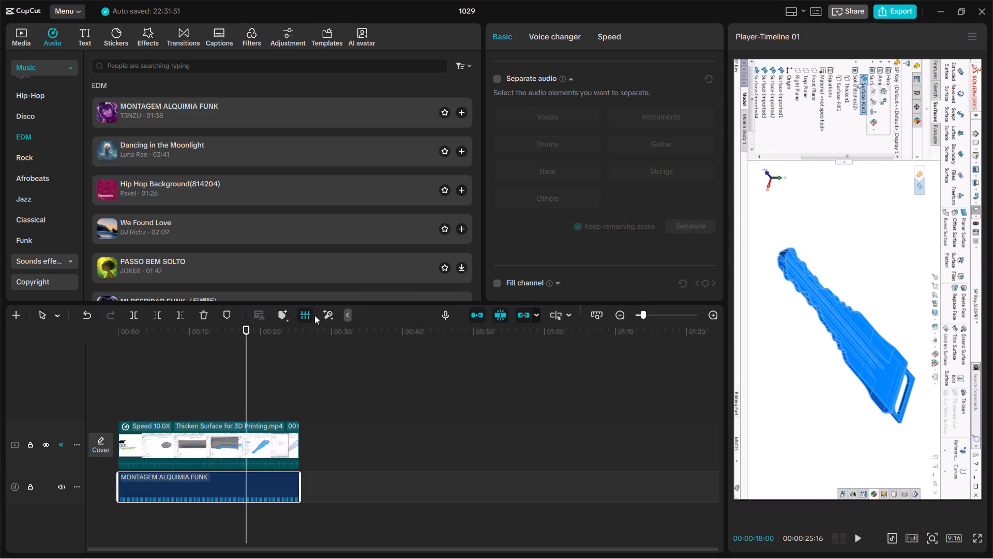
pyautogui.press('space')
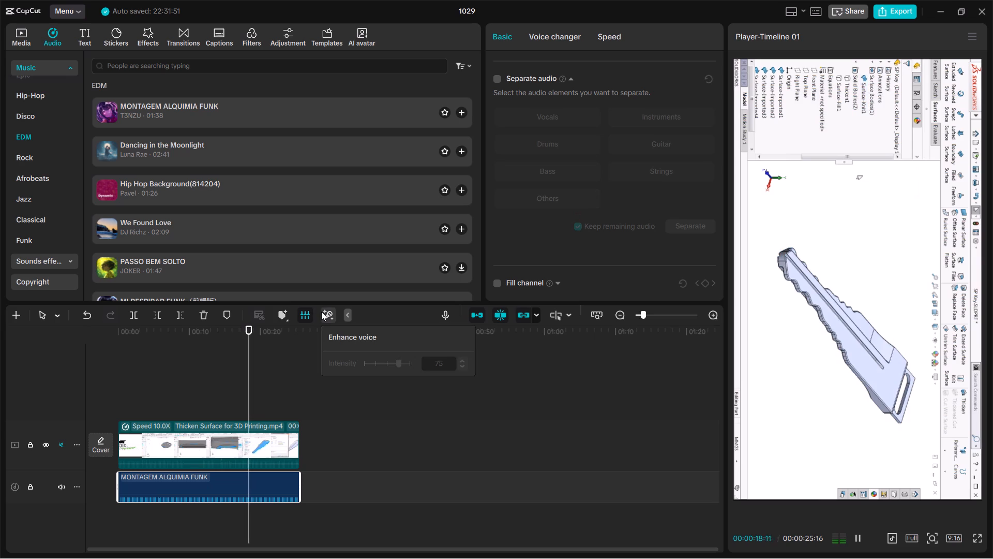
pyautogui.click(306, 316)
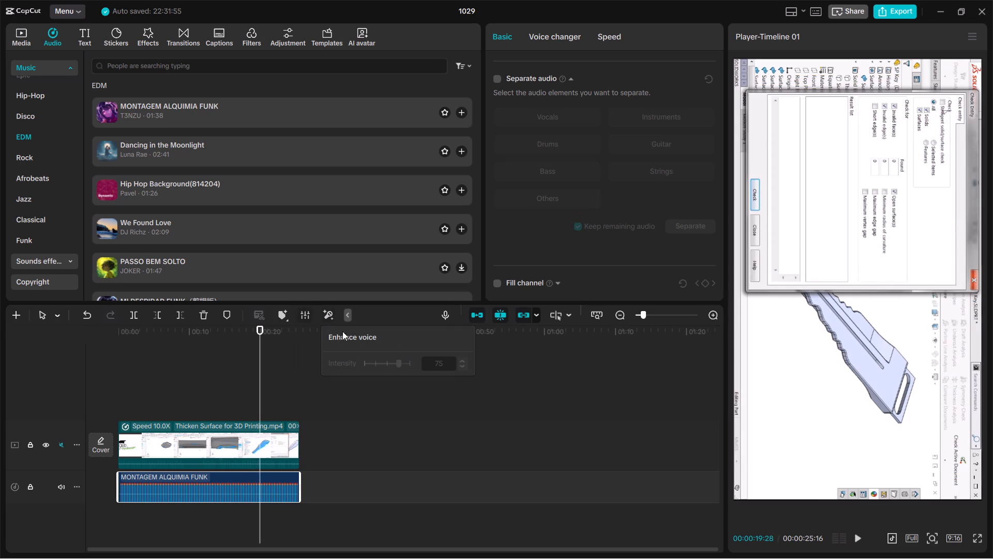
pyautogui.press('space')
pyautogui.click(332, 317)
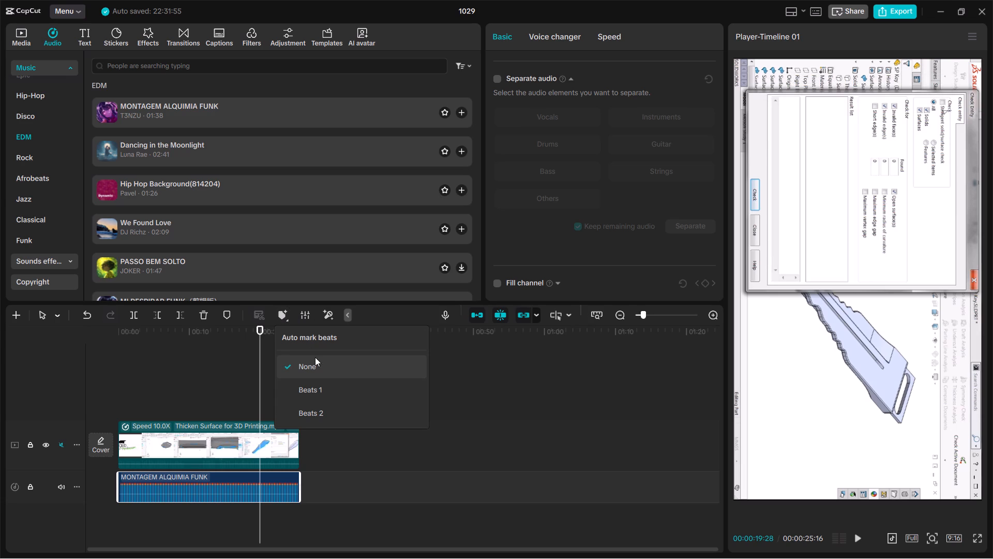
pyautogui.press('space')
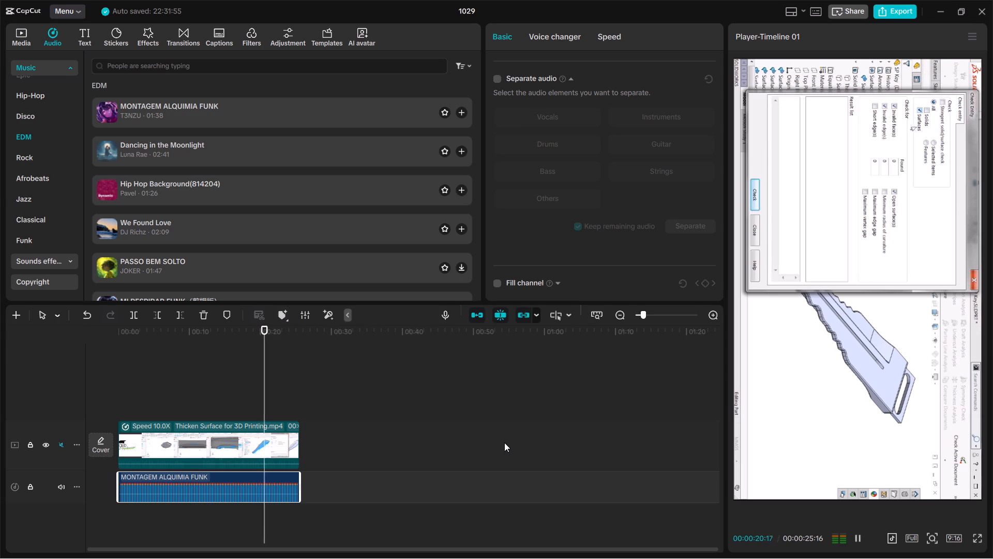
# Replay the timeline from the start to hear the music clip with its current audio settings.
pyautogui.moveTo(278, 382); pyautogui.dragTo(119, 362)
pyautogui.press('space')
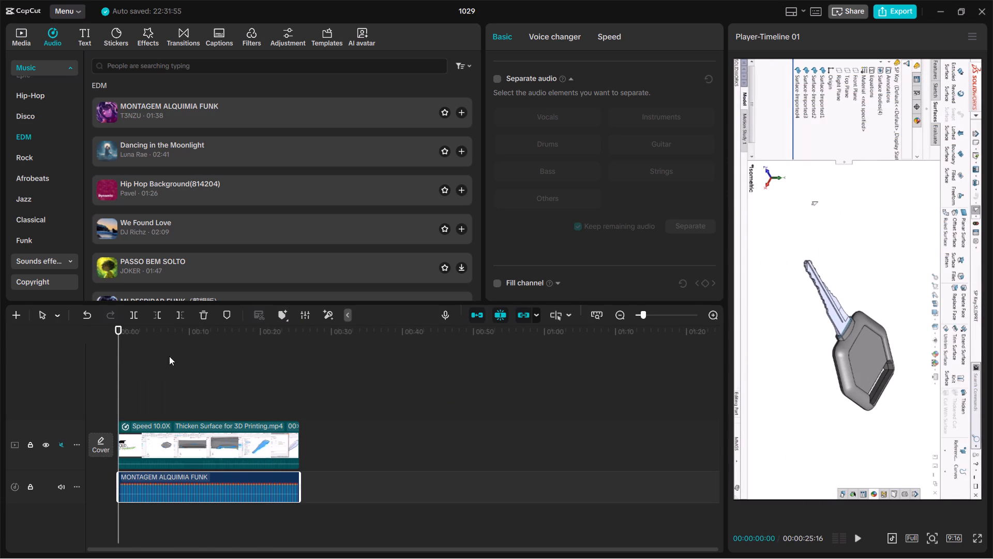
pyautogui.scroll(17, 639, 204)
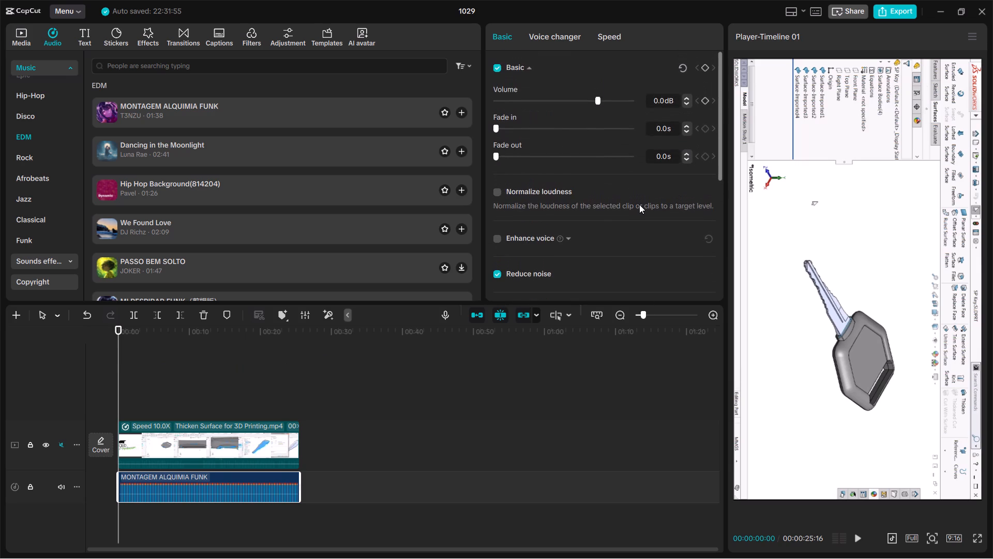
pyautogui.press('space')
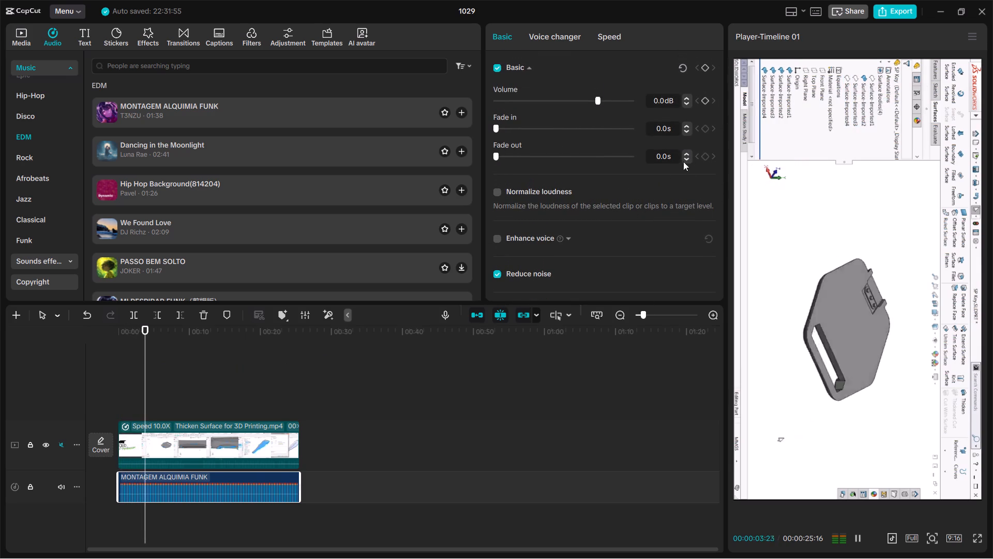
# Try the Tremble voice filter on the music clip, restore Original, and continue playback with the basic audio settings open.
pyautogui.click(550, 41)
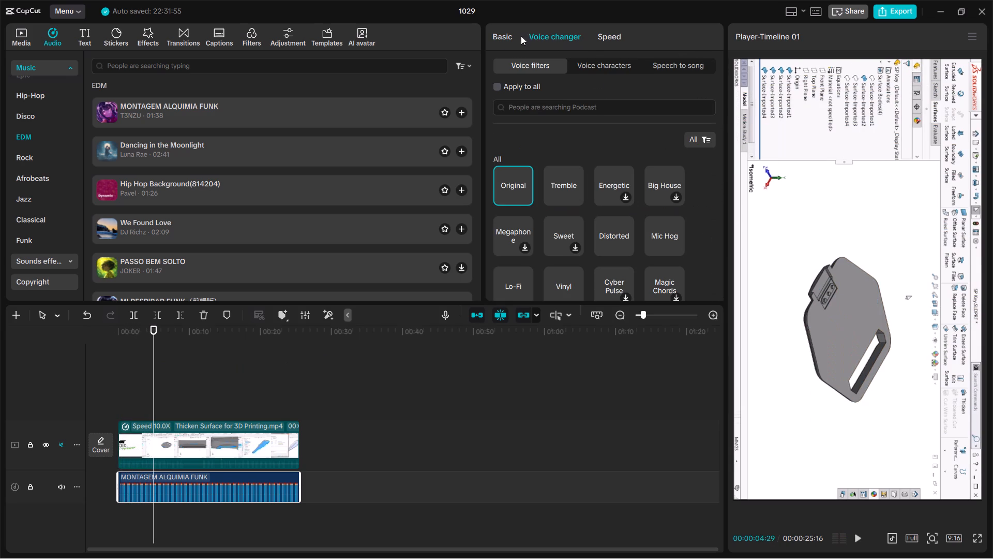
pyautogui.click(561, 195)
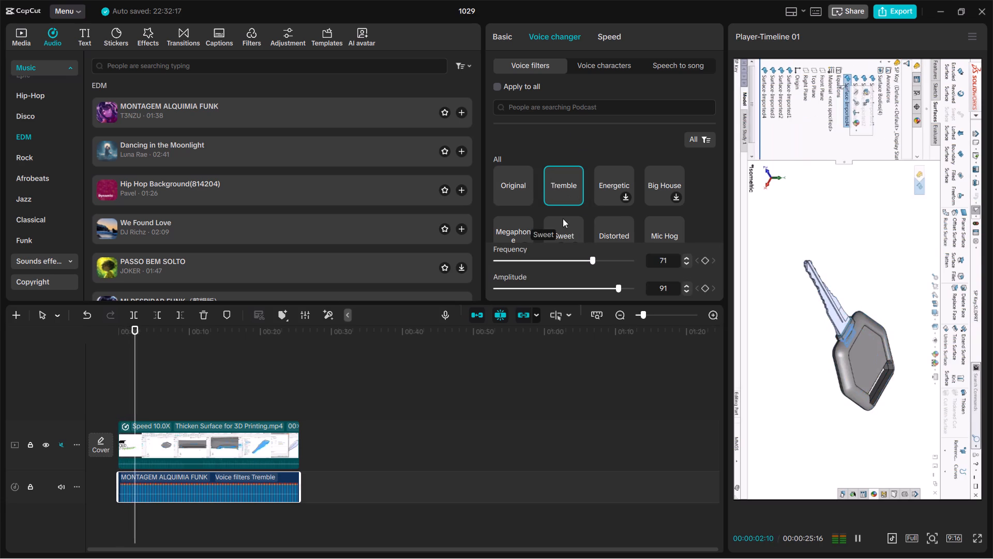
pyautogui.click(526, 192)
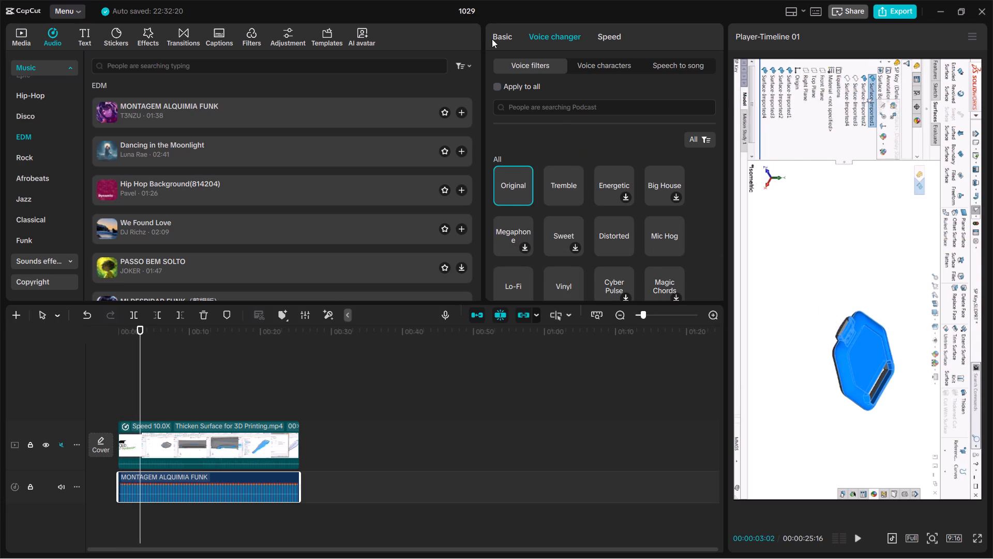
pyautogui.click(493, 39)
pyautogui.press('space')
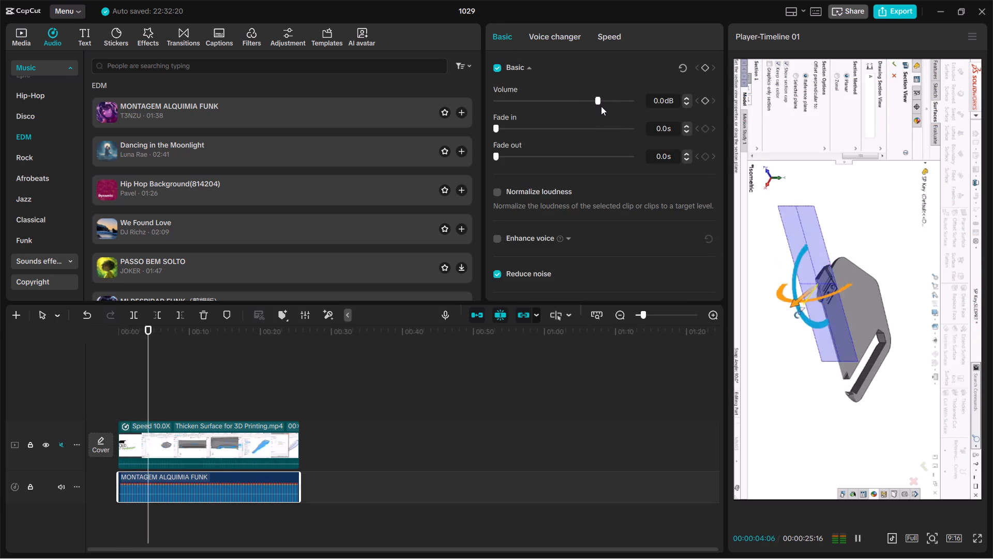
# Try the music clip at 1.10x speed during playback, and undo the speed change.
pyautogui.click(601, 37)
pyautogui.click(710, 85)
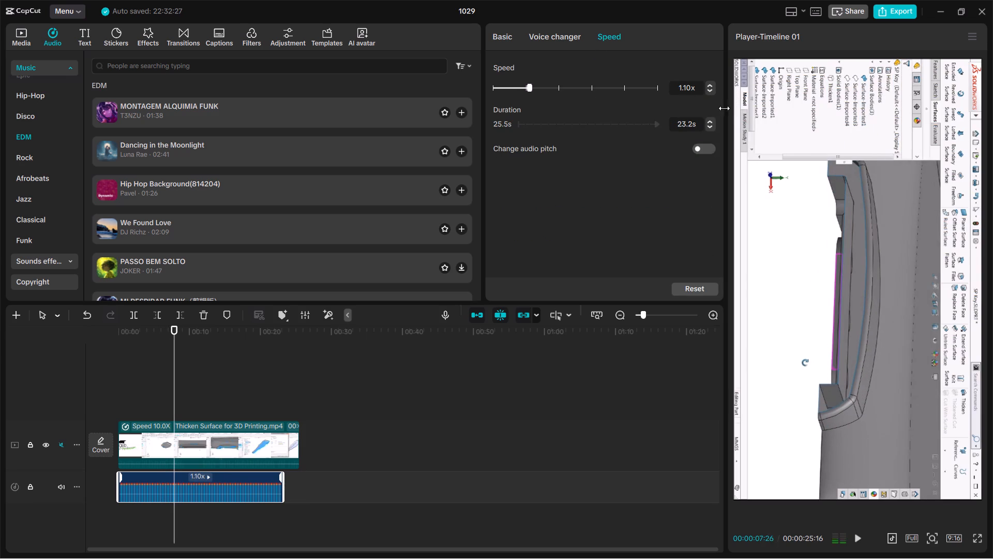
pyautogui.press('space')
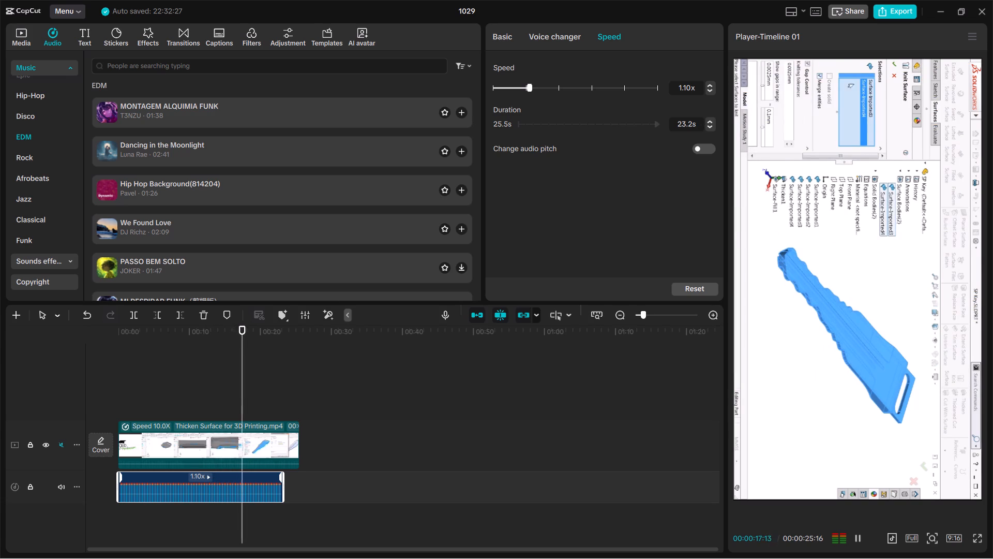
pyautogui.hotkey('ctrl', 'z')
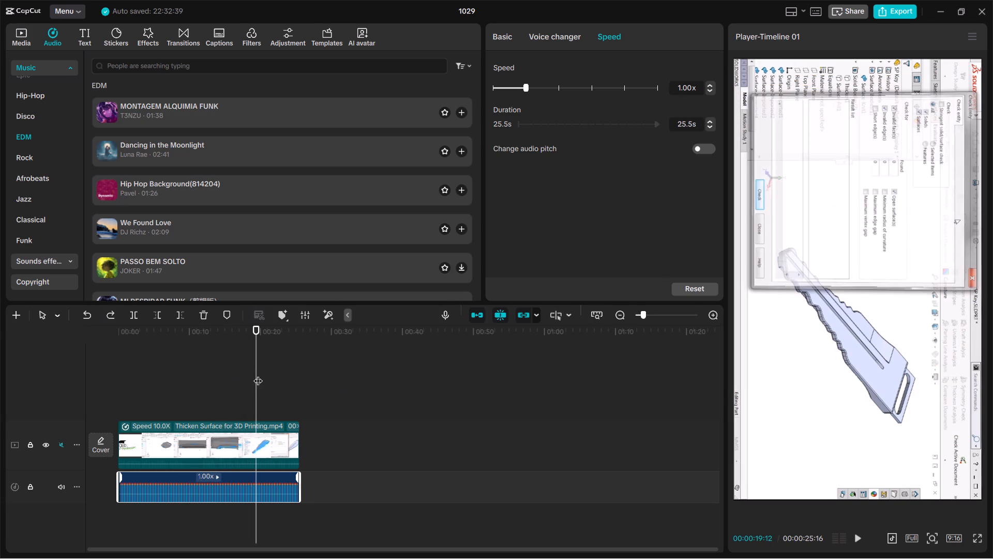
# Replay the timeline from the start and set the music clip's speed to 1.05x.
pyautogui.moveTo(257, 375); pyautogui.dragTo(51, 352)
pyautogui.press('space')
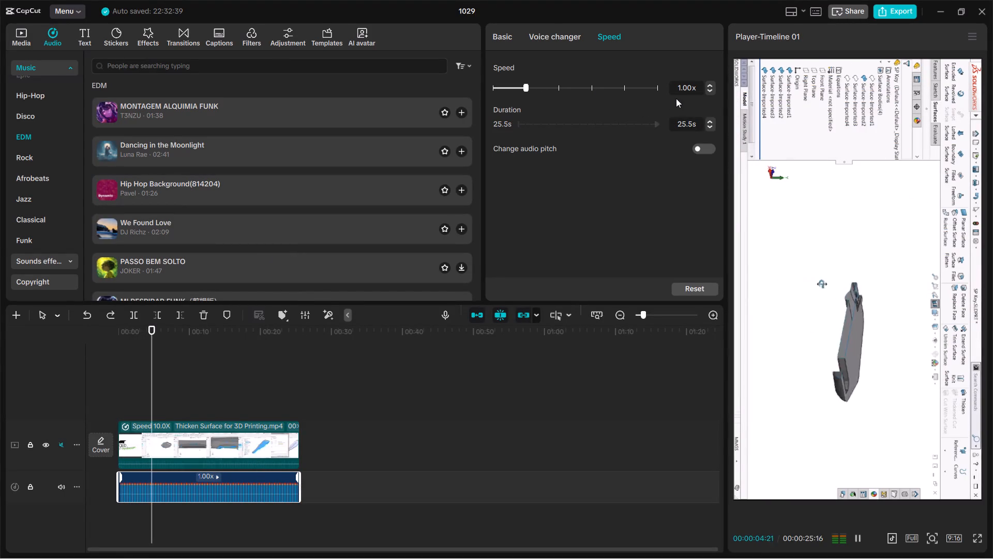
pyautogui.moveTo(525, 85); pyautogui.dragTo(532, 92)
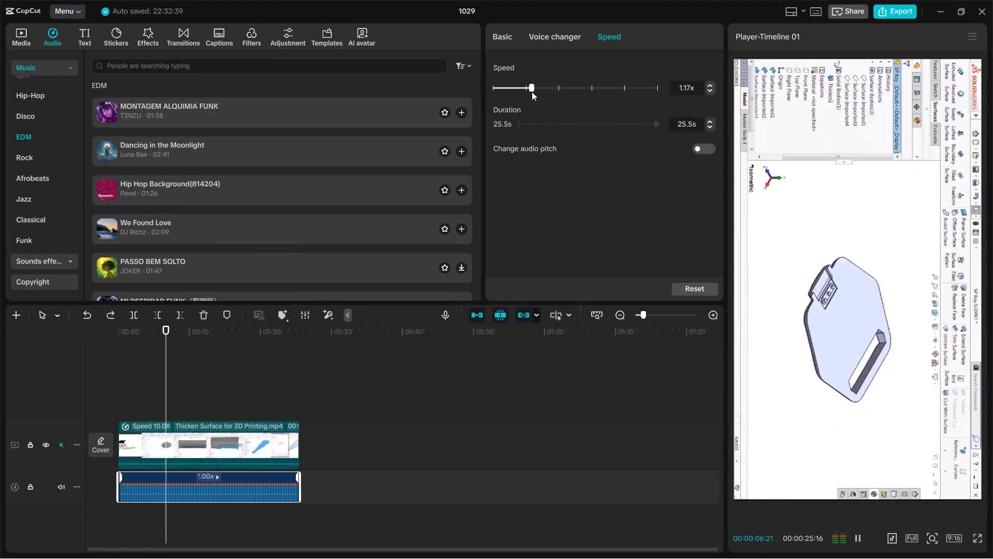
pyautogui.moveTo(532, 92); pyautogui.dragTo(529, 93)
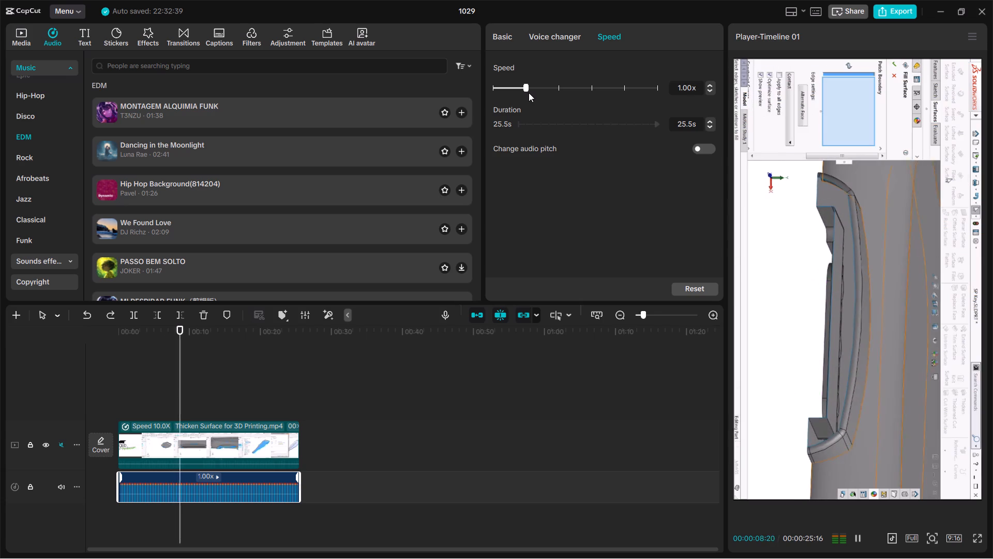
pyautogui.moveTo(529, 93); pyautogui.dragTo(531, 93)
pyautogui.tripleClick(681, 86)
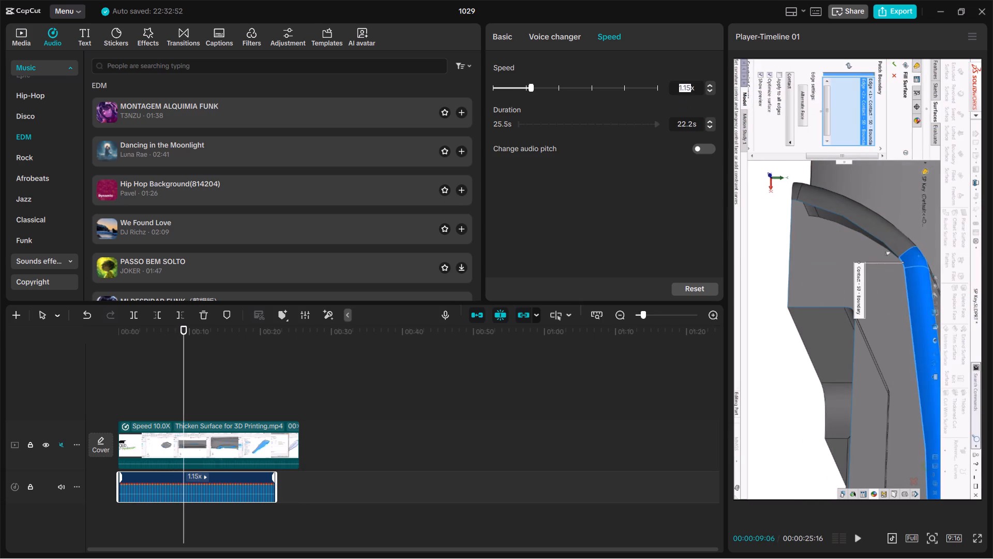
pyautogui.write('1.05')
pyautogui.press('Return')
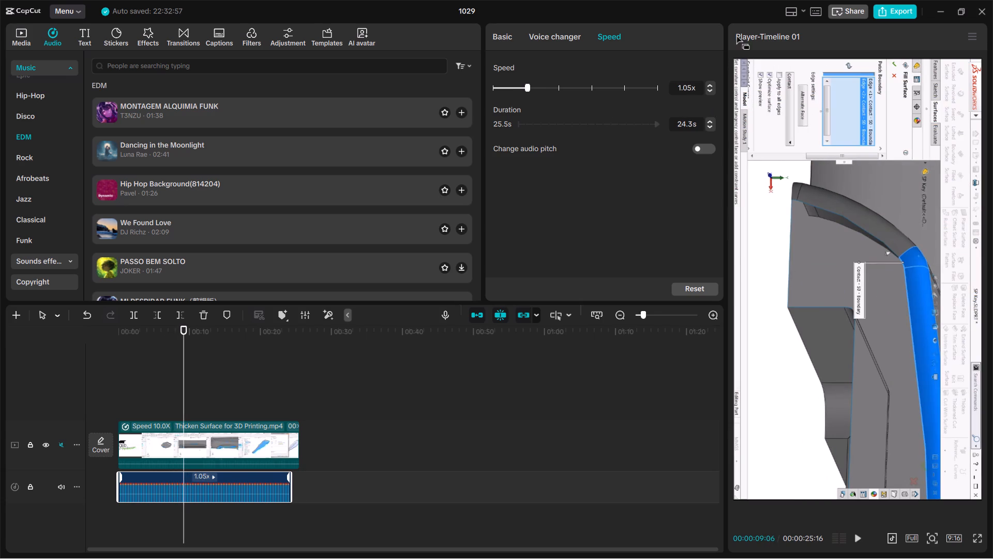
# Extend the end of the sped-up music clip to the video's end at 00:00:25:16.
pyautogui.press('space')
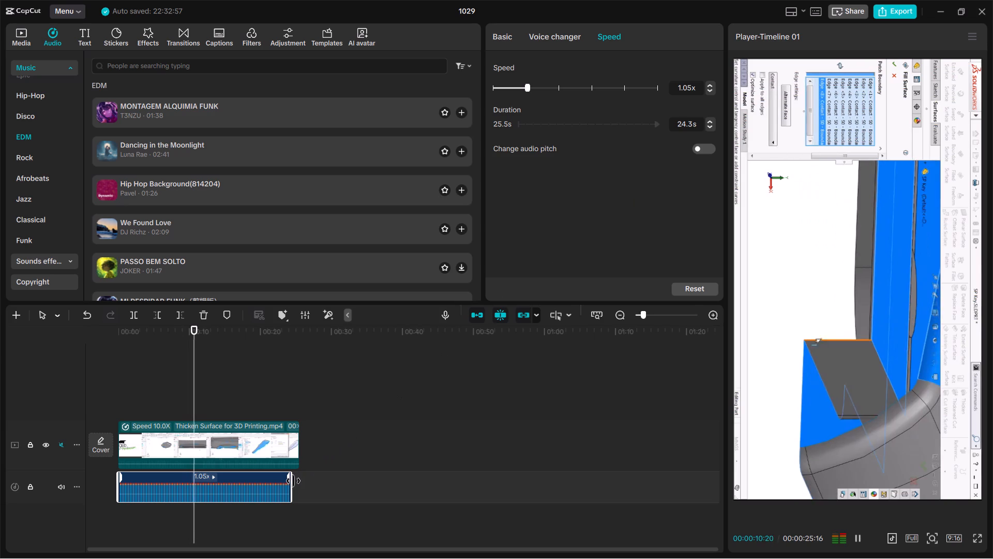
pyautogui.moveTo(293, 481); pyautogui.dragTo(298, 490)
# Play the timeline to its end and replay the opening to check the adjusted music, reviewing the clip's basic audio settings.
pyautogui.press('space')
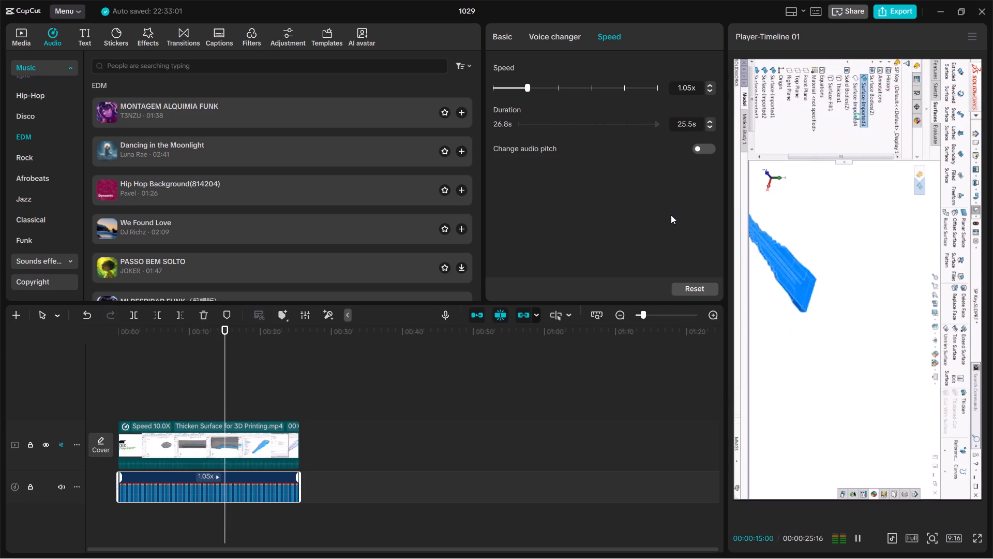
pyautogui.click(509, 35)
pyautogui.scroll(-1, 611, 252)
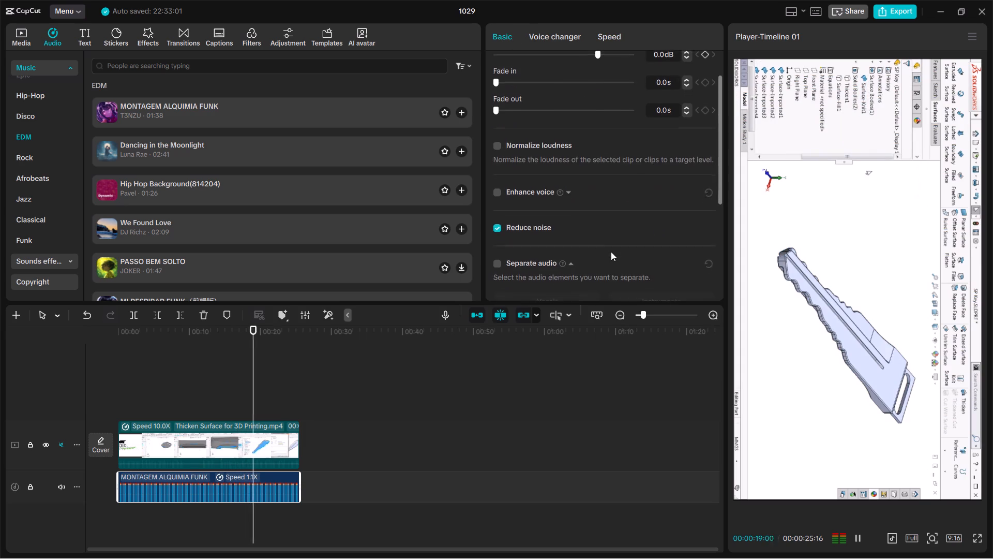
pyautogui.scroll(-5, 588, 239)
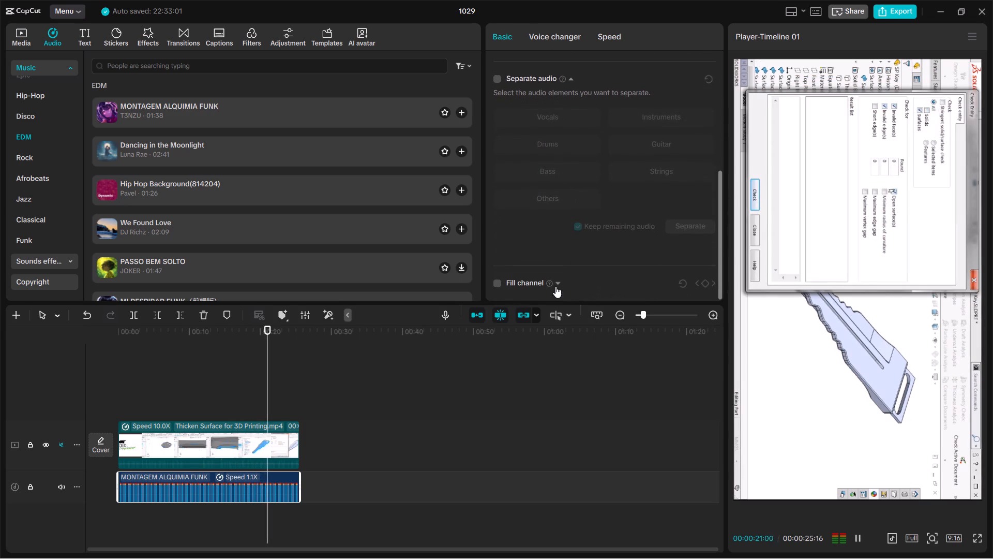
pyautogui.scroll(1, 560, 186)
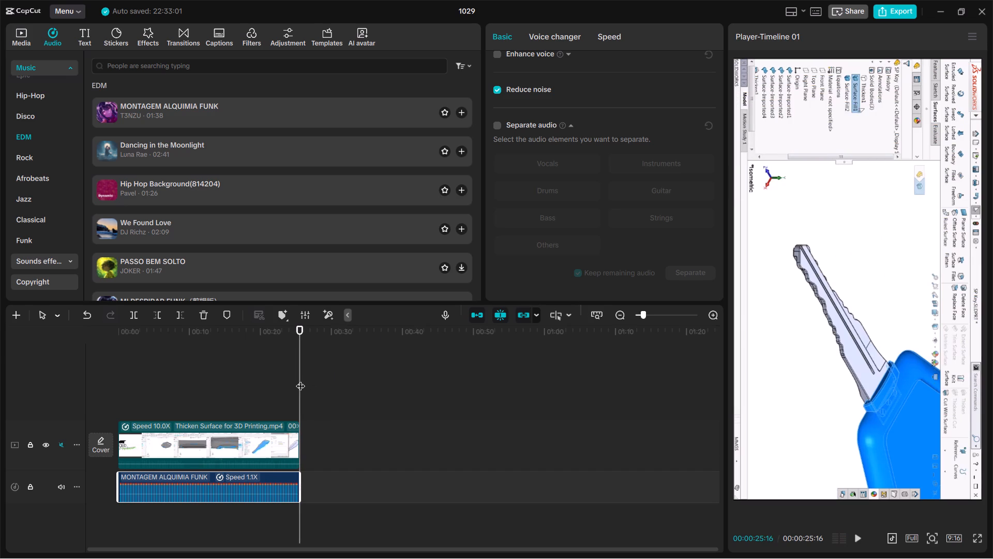
pyautogui.moveTo(299, 379); pyautogui.dragTo(92, 404)
pyautogui.press('space')
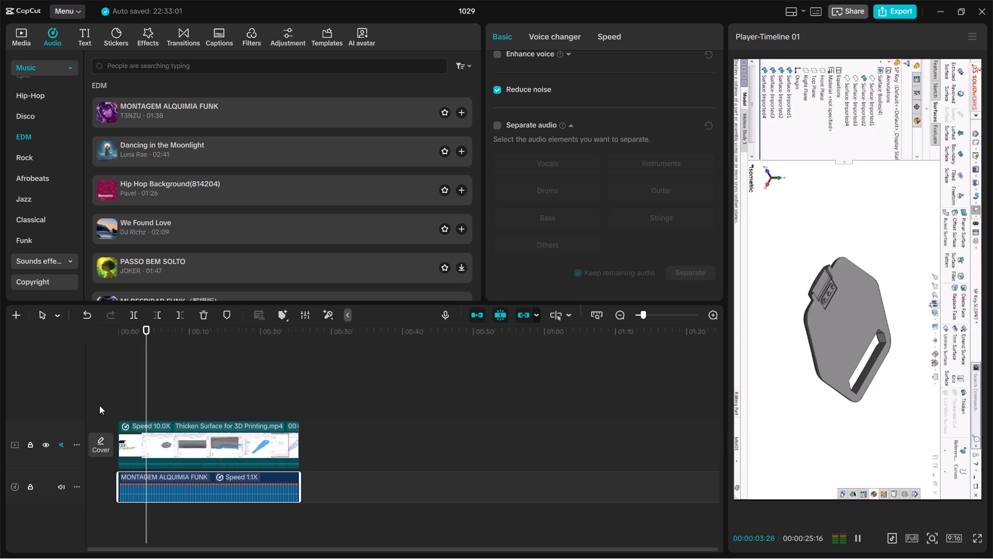
pyautogui.press('space')
pyautogui.moveTo(154, 397); pyautogui.dragTo(163, 399)
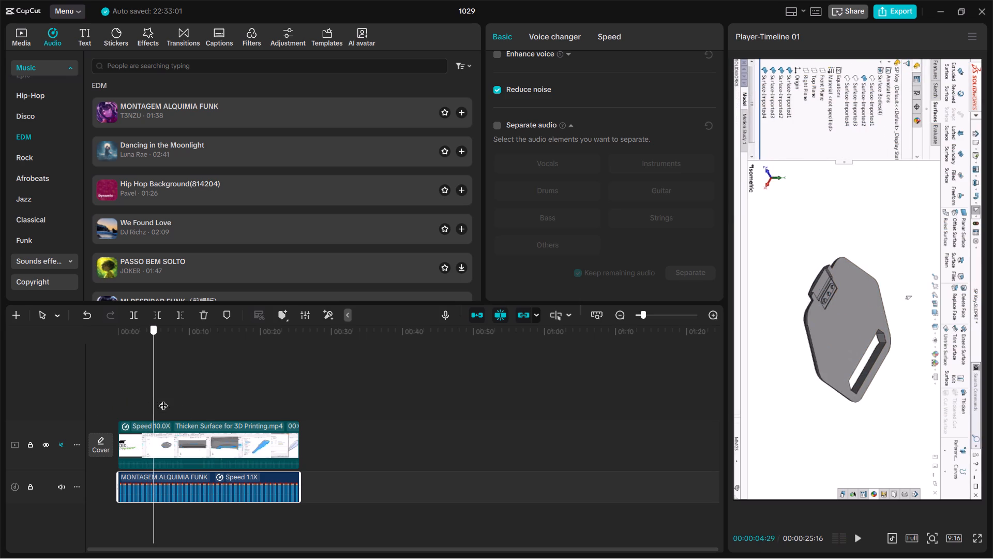
pyautogui.moveTo(163, 399); pyautogui.dragTo(240, 407)
# Duplicate the Thicken Surface for 3D Printing video clip and place both copies end to end on the main track.
pyautogui.click(258, 430)
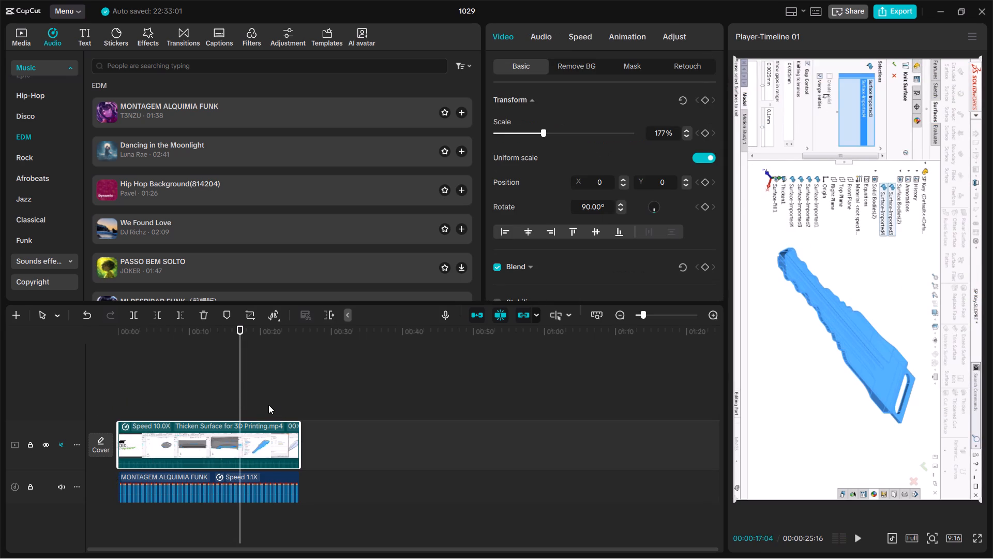
pyautogui.moveTo(242, 391); pyautogui.dragTo(201, 403)
pyautogui.click(227, 433)
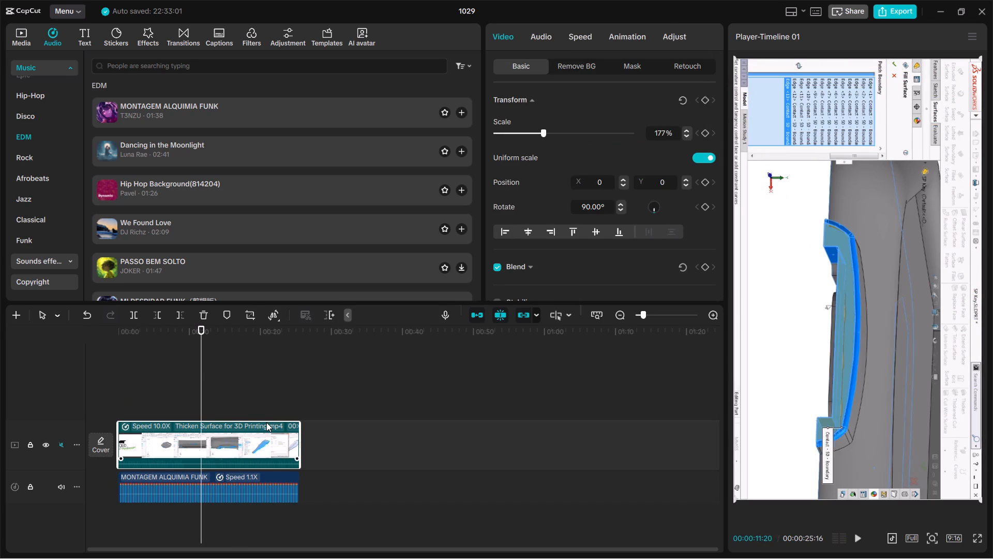
pyautogui.hotkey('ctrl', 'c')
pyautogui.moveTo(203, 391); pyautogui.dragTo(98, 391)
pyautogui.hotkey('ctrl', 'v')
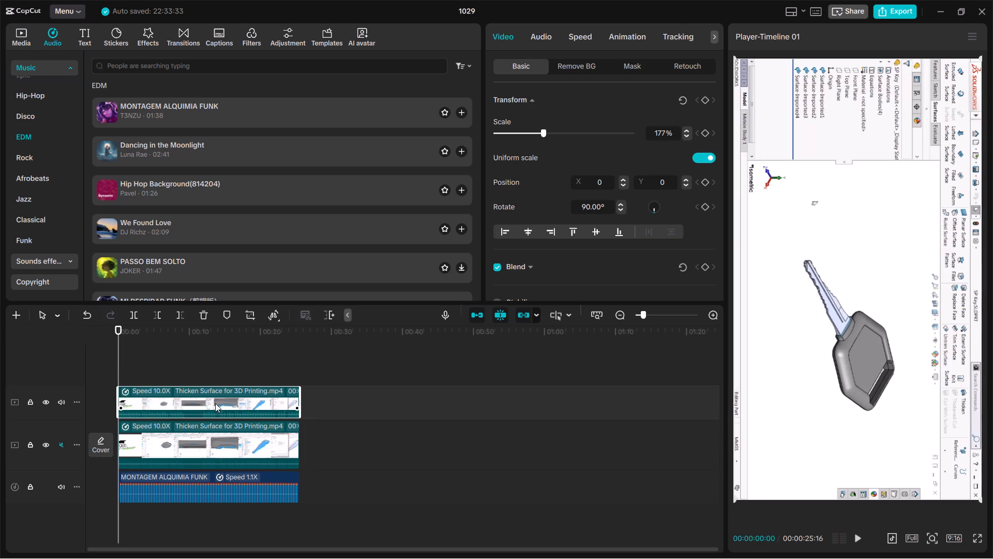
pyautogui.moveTo(253, 392); pyautogui.dragTo(126, 434)
pyautogui.moveTo(353, 440); pyautogui.dragTo(152, 450)
# Set the first video copy's speed to 69.88x on the main track and play the opening to check the pace.
pyautogui.click(573, 40)
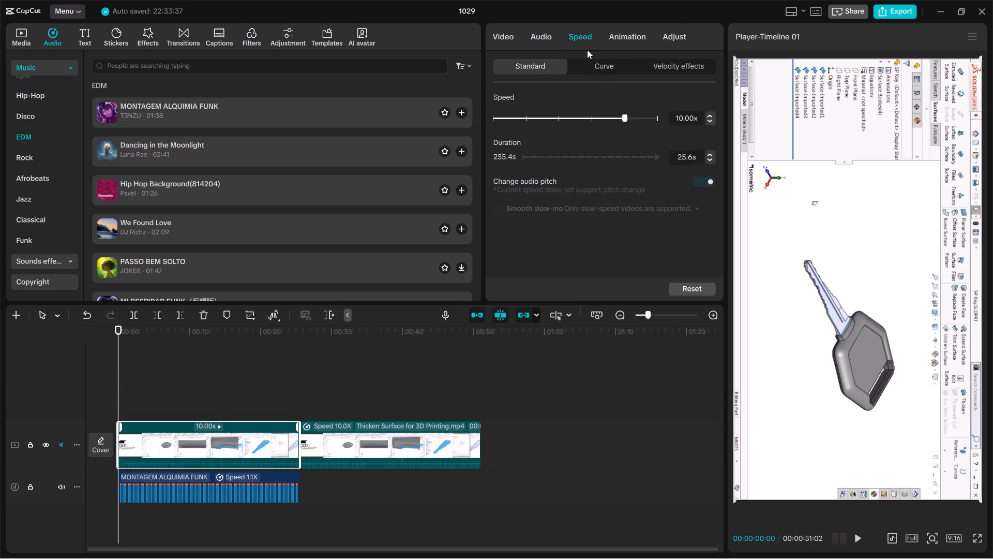
pyautogui.moveTo(625, 117); pyautogui.dragTo(646, 123)
pyautogui.press('space')
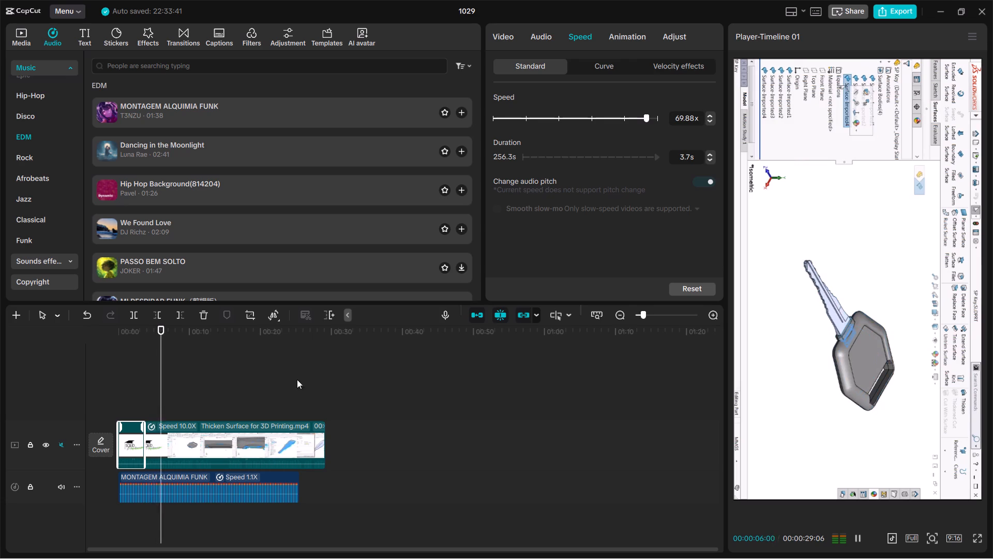
pyautogui.press('space')
pyautogui.moveTo(162, 391); pyautogui.dragTo(61, 414)
pyautogui.press('space')
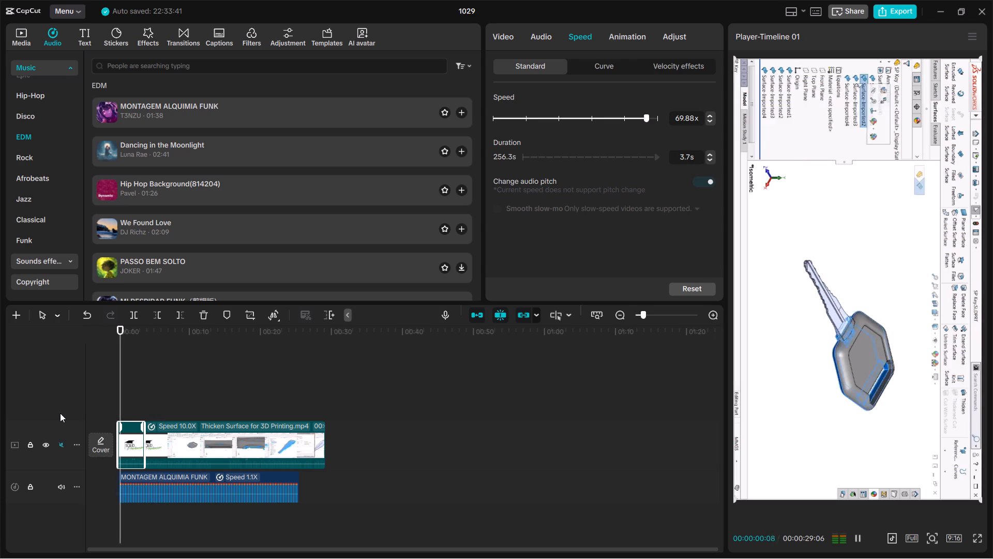
pyautogui.press('space')
# Raise the first video copy's speed further to 91.88x, shortening the clip to 2.9 s.
pyautogui.moveTo(124, 393); pyautogui.dragTo(146, 398)
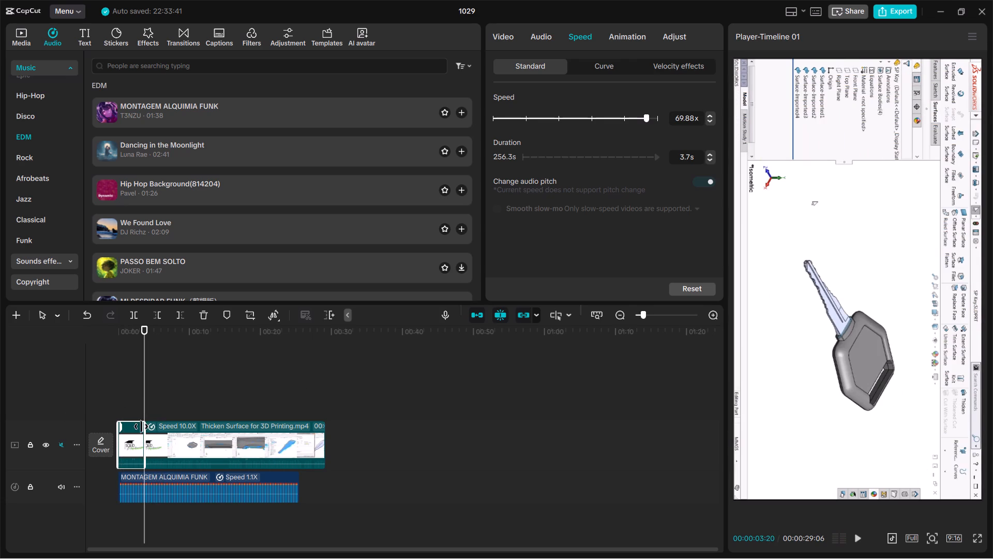
pyautogui.click(134, 431)
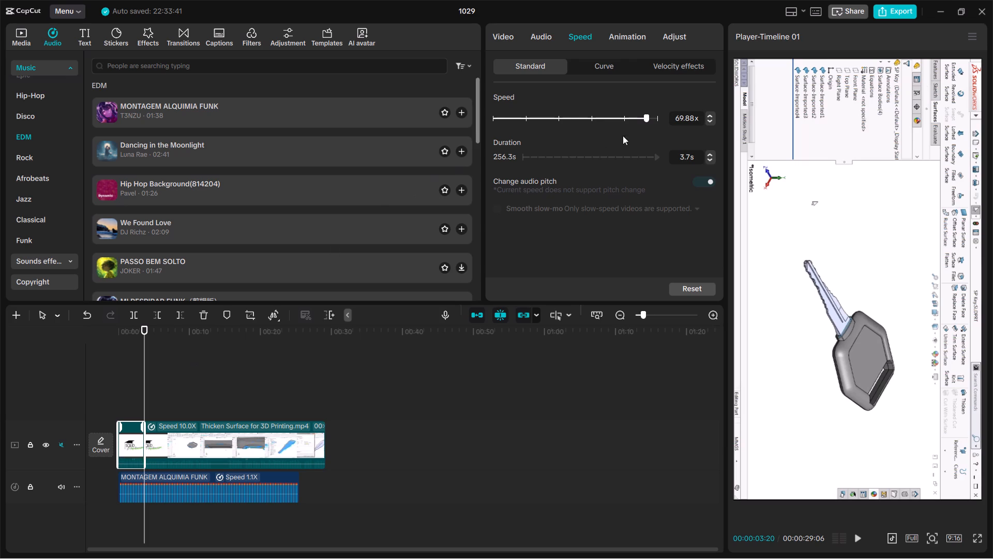
pyautogui.click(710, 116)
pyautogui.tripleClick(710, 116)
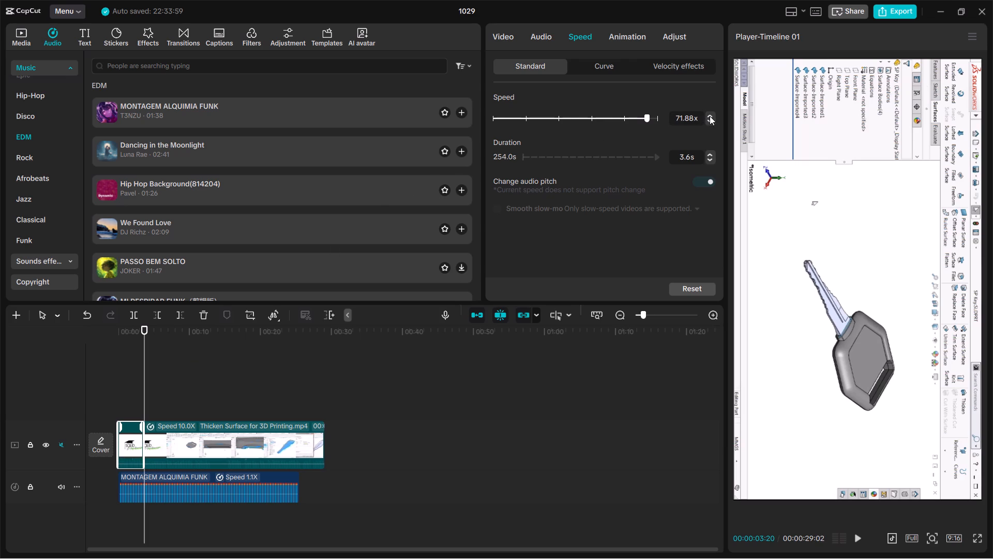
pyautogui.tripleClick(710, 116)
pyautogui.click(710, 116)
pyautogui.tripleClick(710, 116)
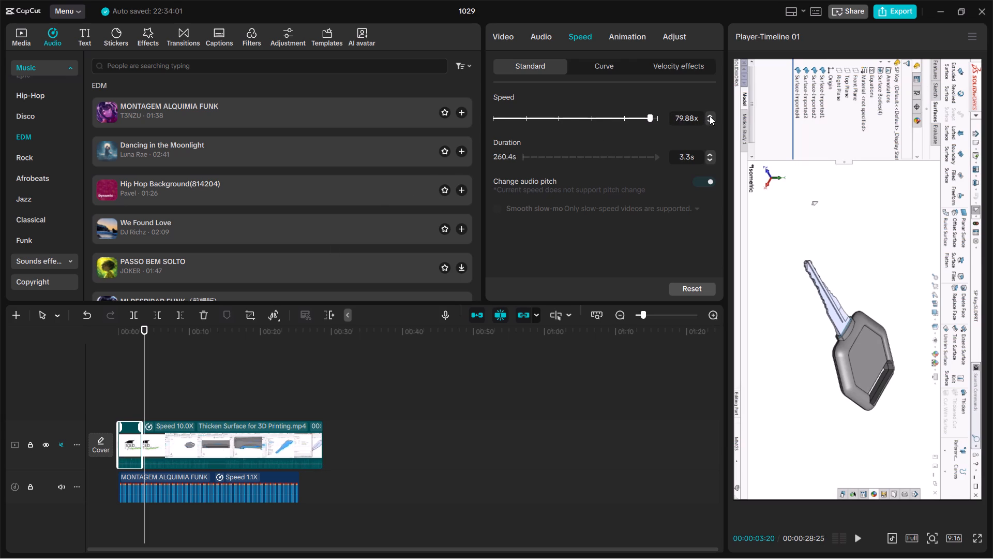
pyautogui.moveTo(147, 388); pyautogui.dragTo(146, 390)
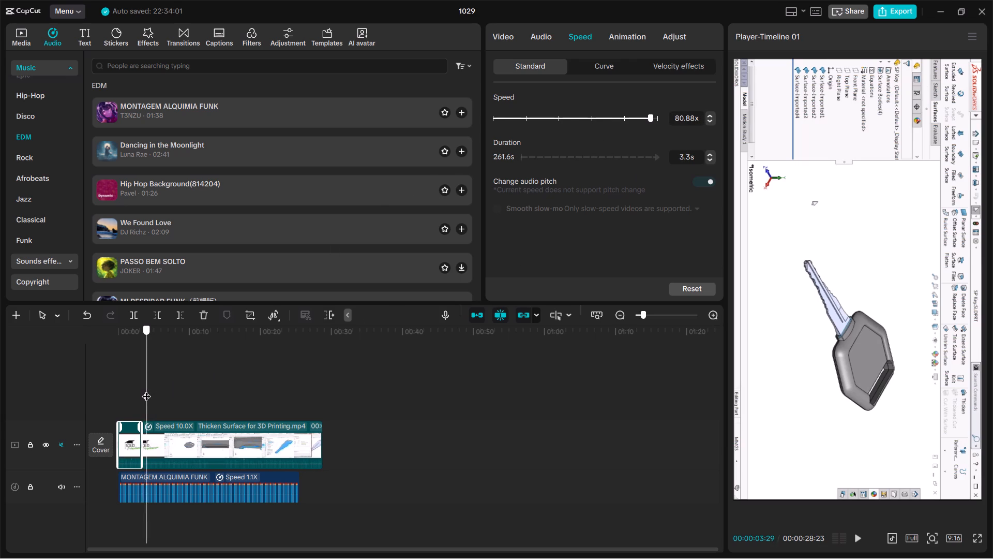
pyautogui.moveTo(146, 390); pyautogui.dragTo(142, 392)
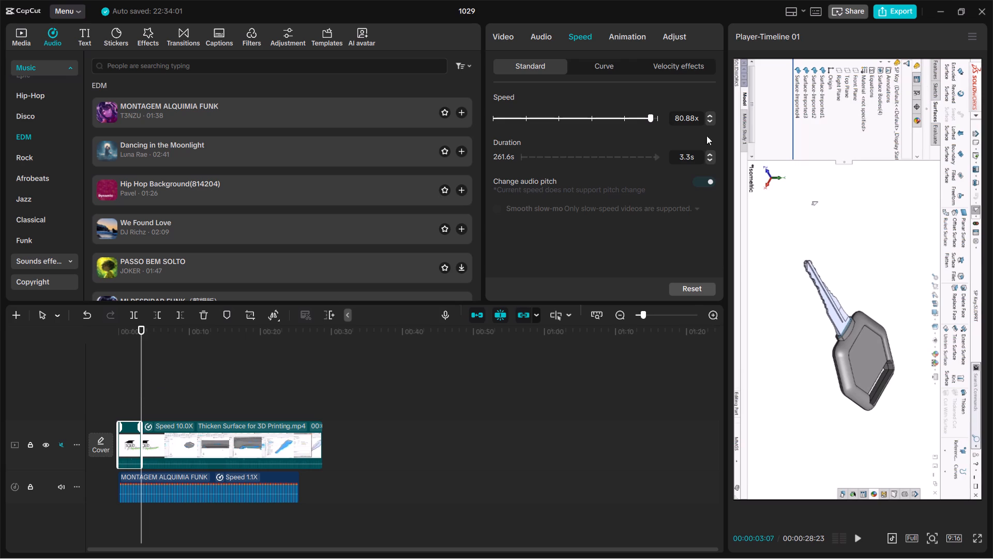
pyautogui.tripleClick(710, 113)
pyautogui.doubleClick(710, 113)
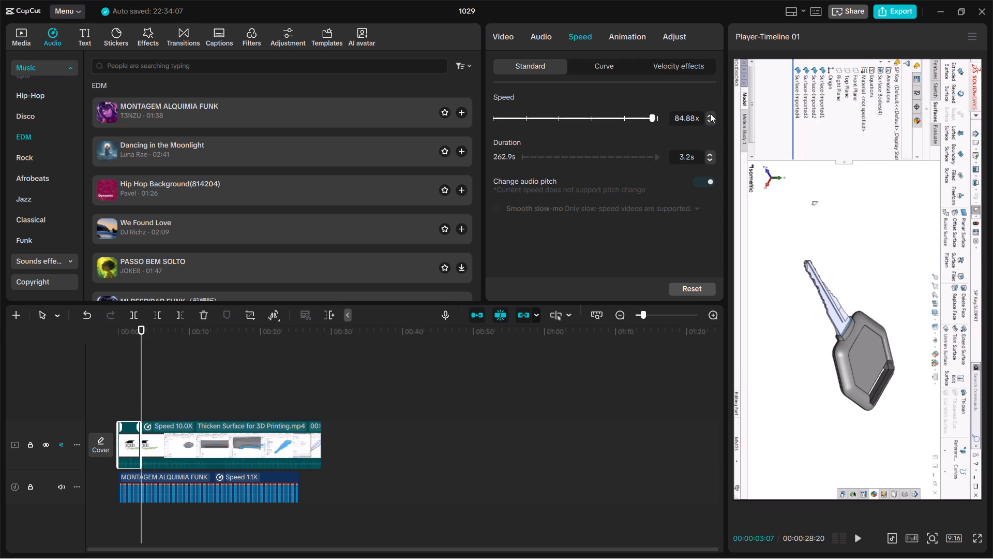
pyautogui.click(143, 396)
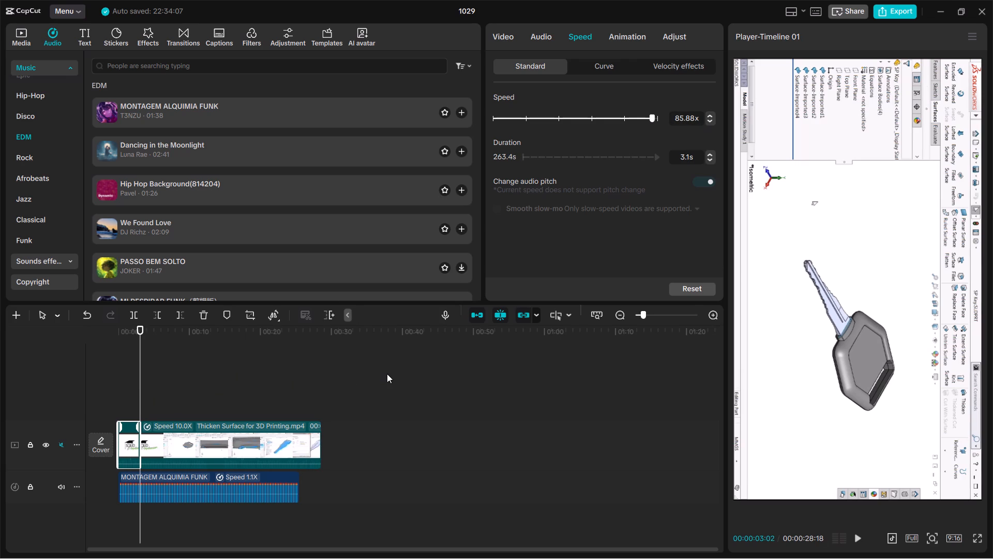
pyautogui.tripleClick(713, 114)
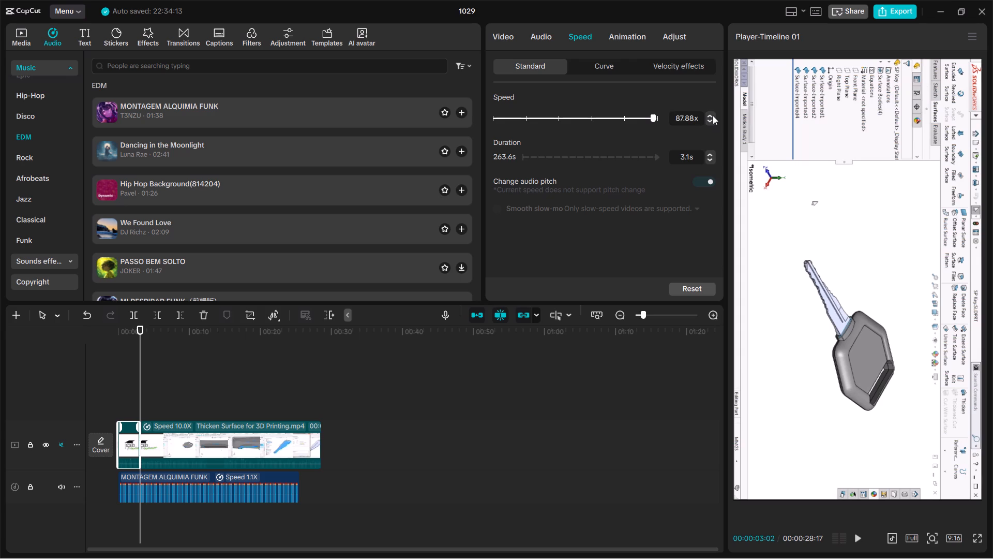
pyautogui.tripleClick(713, 115)
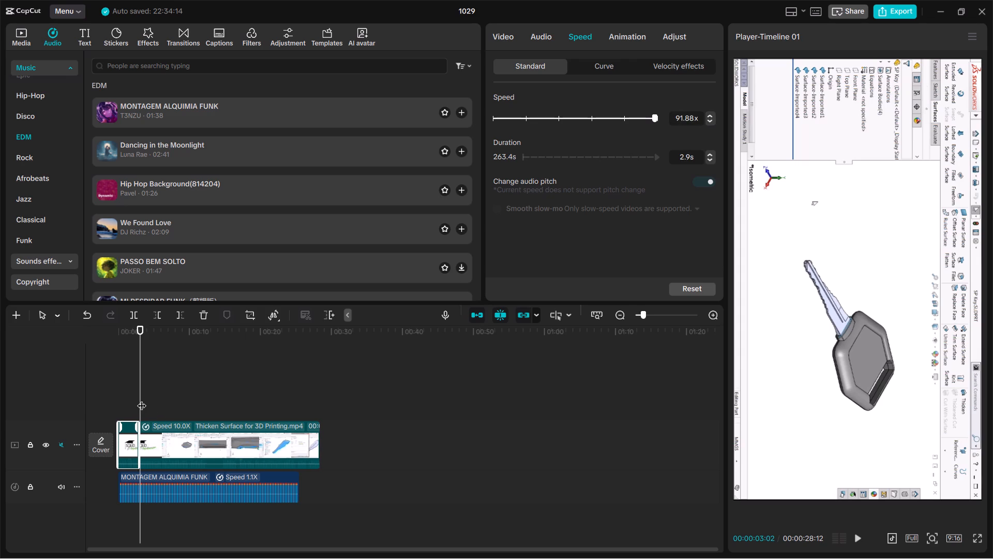
# Replay the timeline from the start to check the fast opening clip against the music, and return the playhead to the start.
pyautogui.click(142, 399)
pyautogui.press('space')
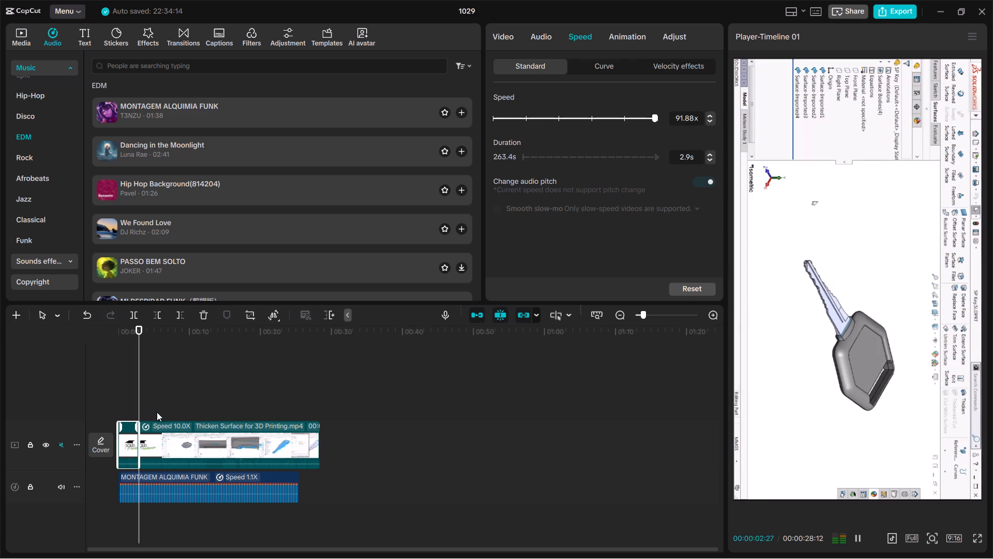
pyautogui.moveTo(145, 400); pyautogui.dragTo(73, 423)
pyautogui.press('space')
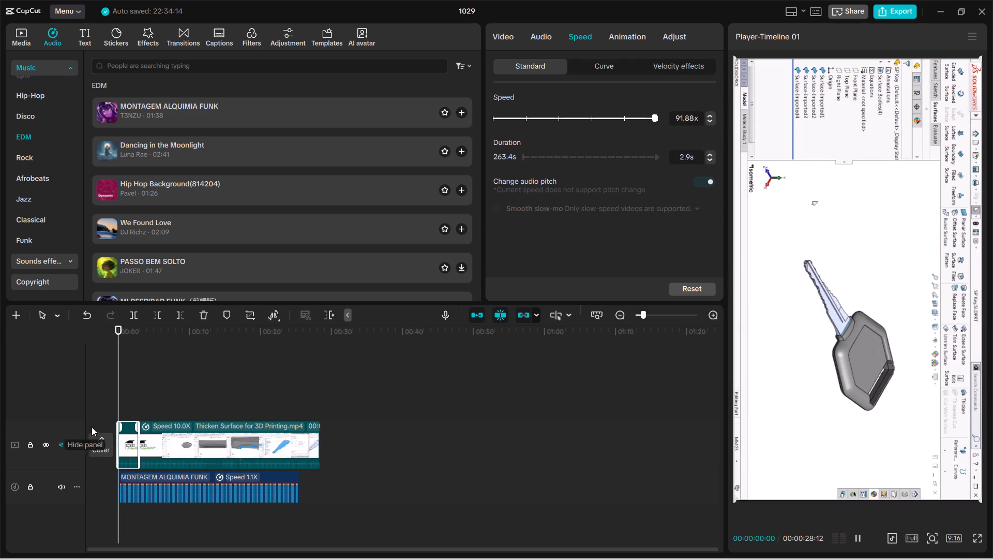
pyautogui.press('space')
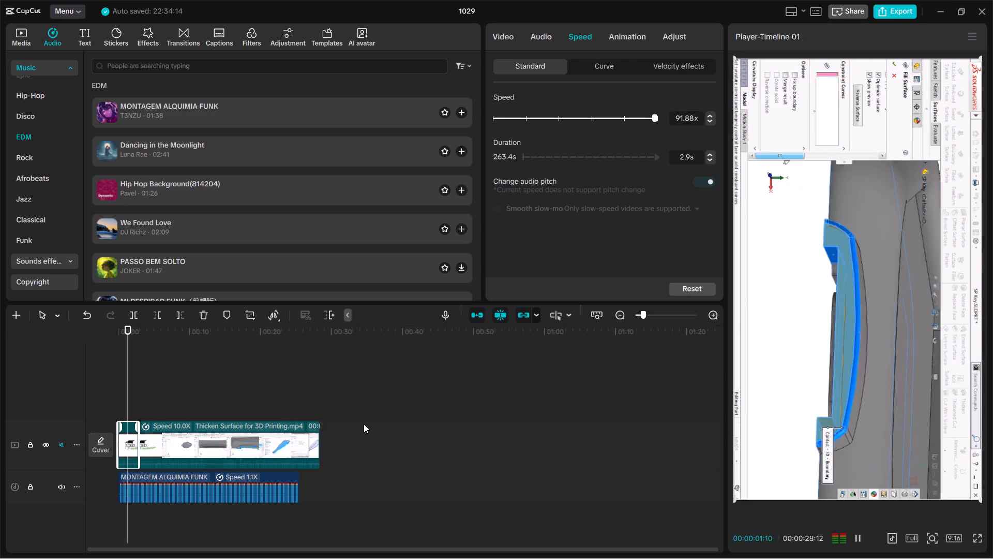
pyautogui.press('space')
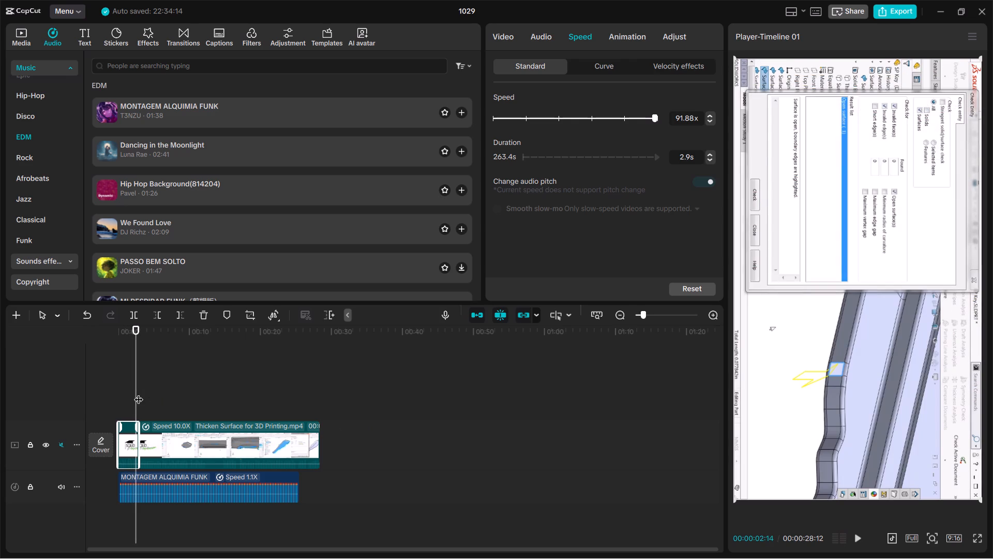
pyautogui.moveTo(137, 395); pyautogui.dragTo(98, 391)
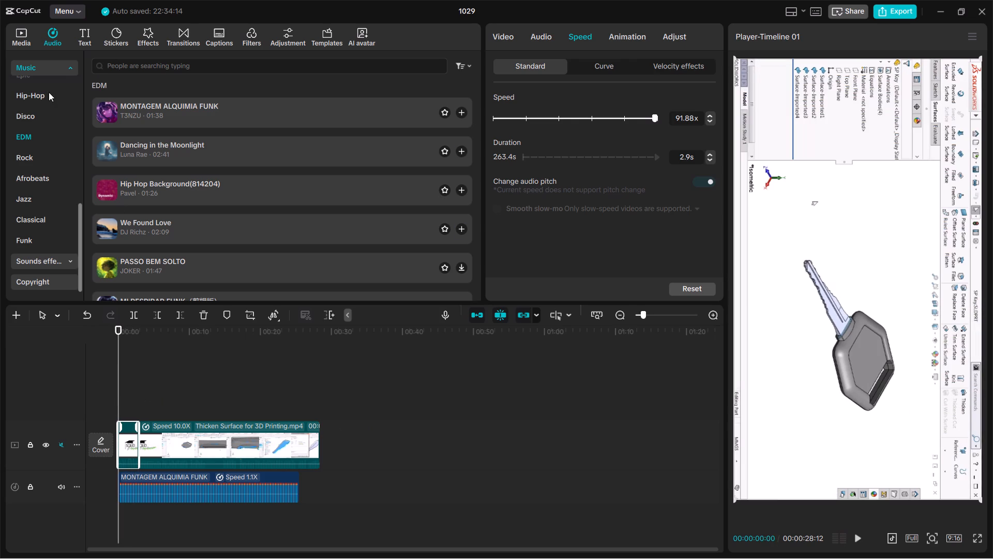
# Open the trending sound effects and audition swish_whoosh (large), the typing and click sounds, Wind noise 9 and the tearing paper sound.
pyautogui.scroll(3, 48, 87)
pyautogui.scroll(-5, 57, 133)
pyautogui.scroll(-4, 61, 188)
pyautogui.click(35, 263)
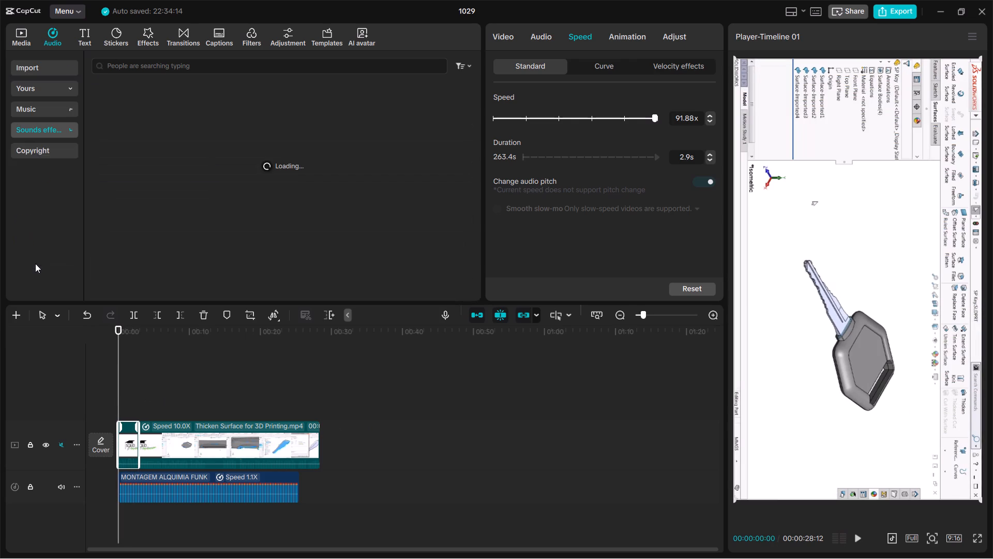
pyautogui.click(235, 104)
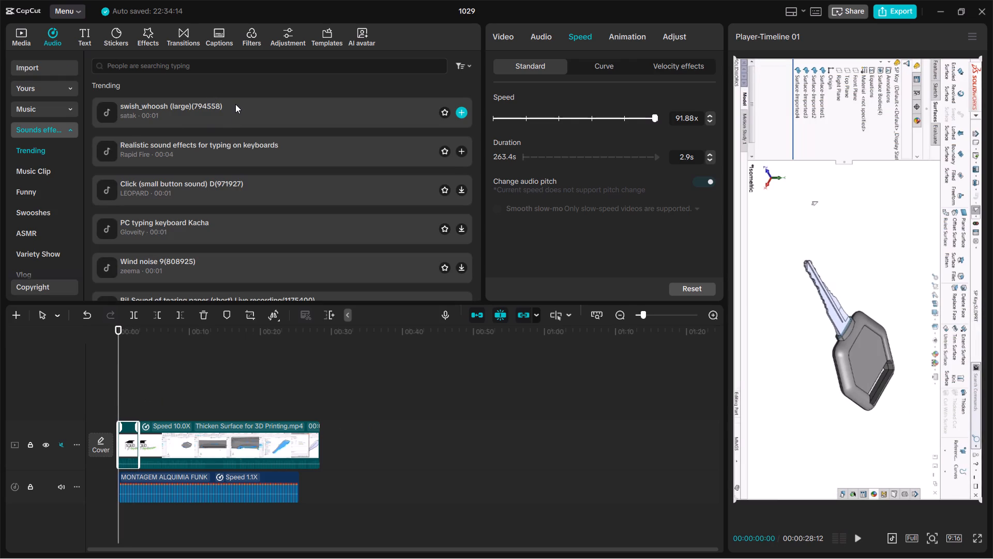
pyautogui.click(218, 136)
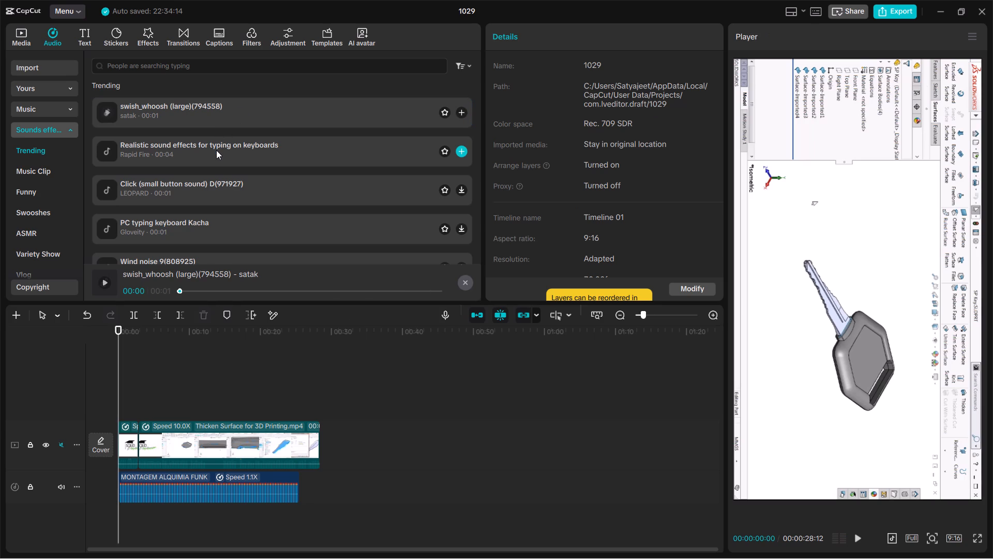
pyautogui.click(216, 150)
pyautogui.click(222, 183)
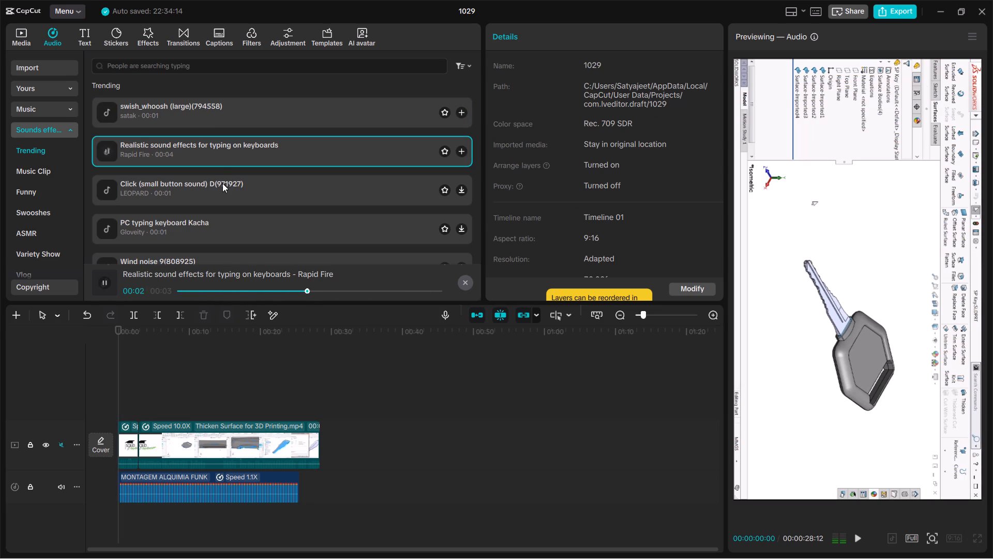
pyautogui.click(215, 224)
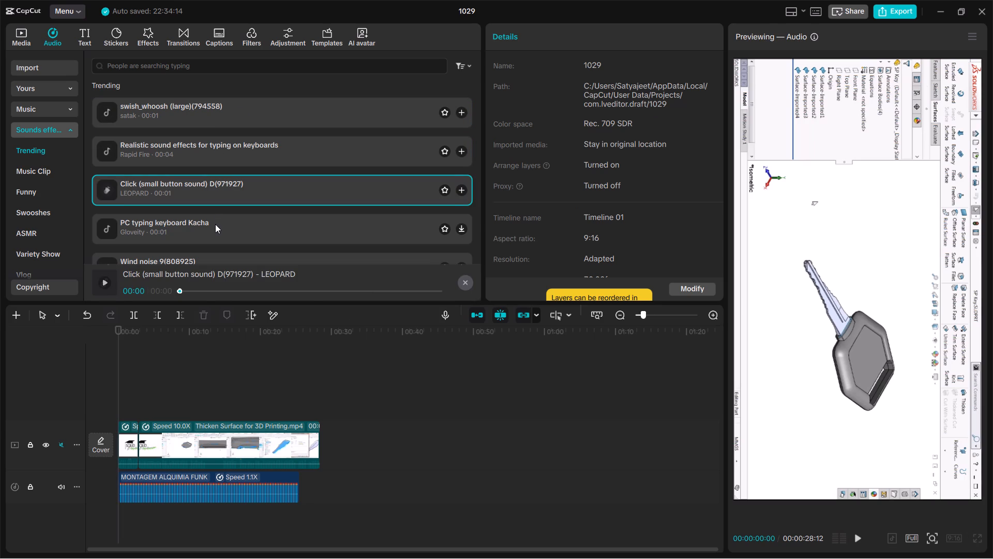
pyautogui.scroll(-1, 223, 215)
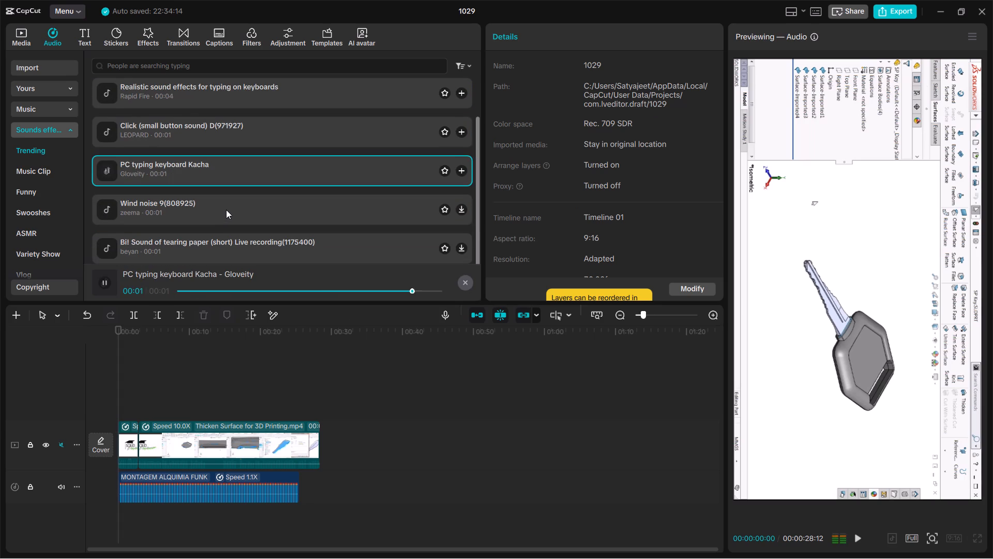
pyautogui.click(226, 205)
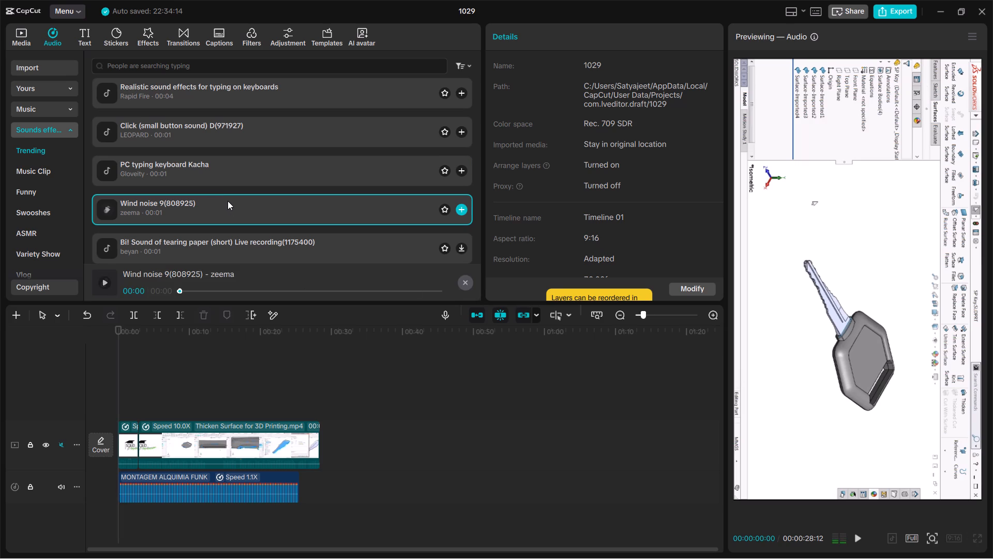
pyautogui.scroll(-1, 228, 201)
pyautogui.click(228, 200)
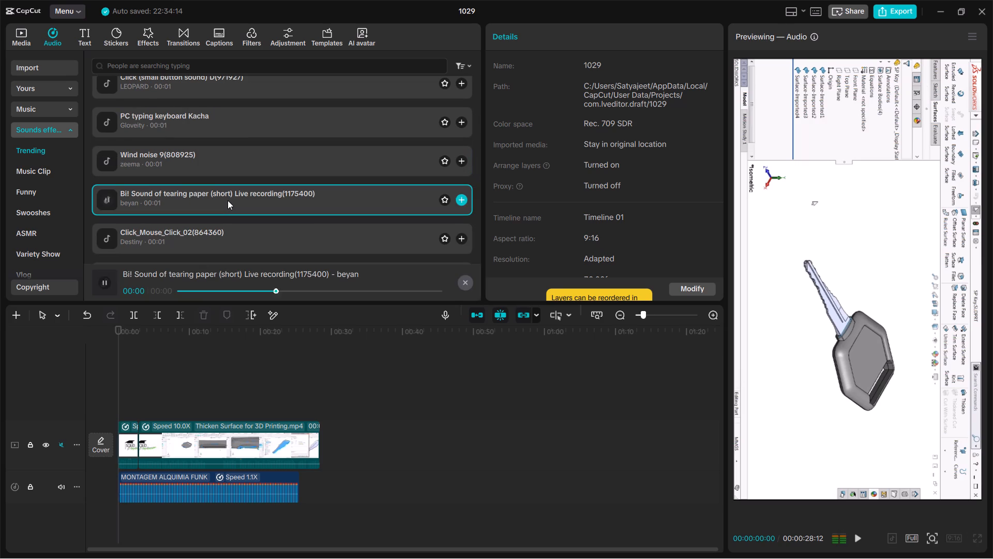
# Audition the Teleren hack and Glitter glitter / Glocken beautiful rising sound effects among the trending sounds.
pyautogui.scroll(-2, 228, 200)
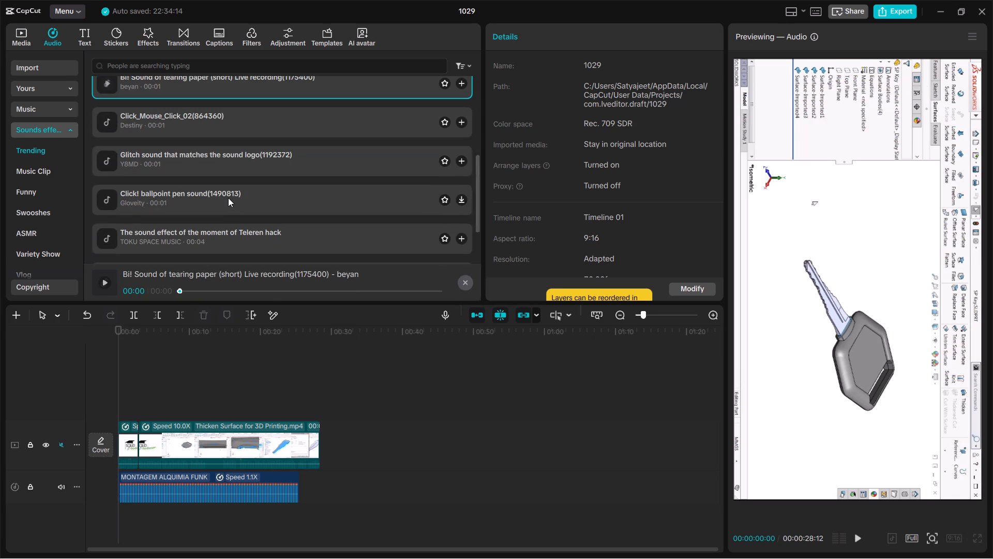
pyautogui.scroll(-1, 231, 200)
pyautogui.click(231, 190)
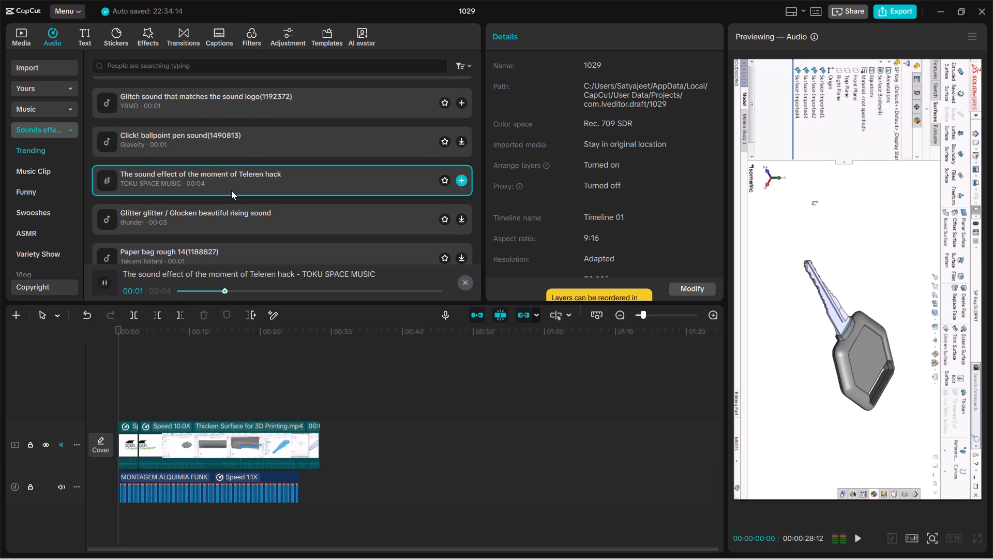
pyautogui.scroll(-1, 231, 190)
pyautogui.click(227, 165)
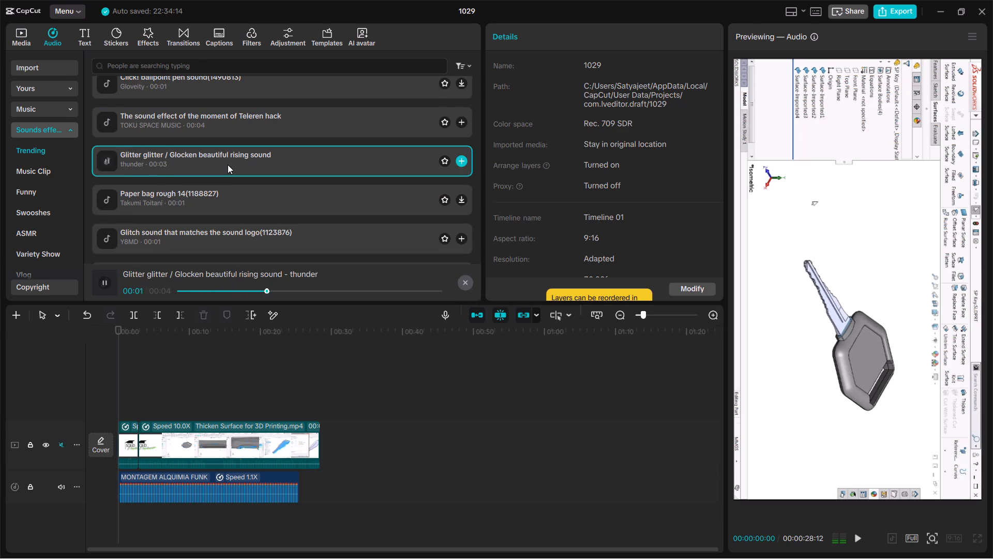
# Browse further through the trending sound effects and audition Patterop sound etc, the lid-opening Pop sound and Kirarin glitter star Glocken 5.
pyautogui.scroll(-5, 228, 165)
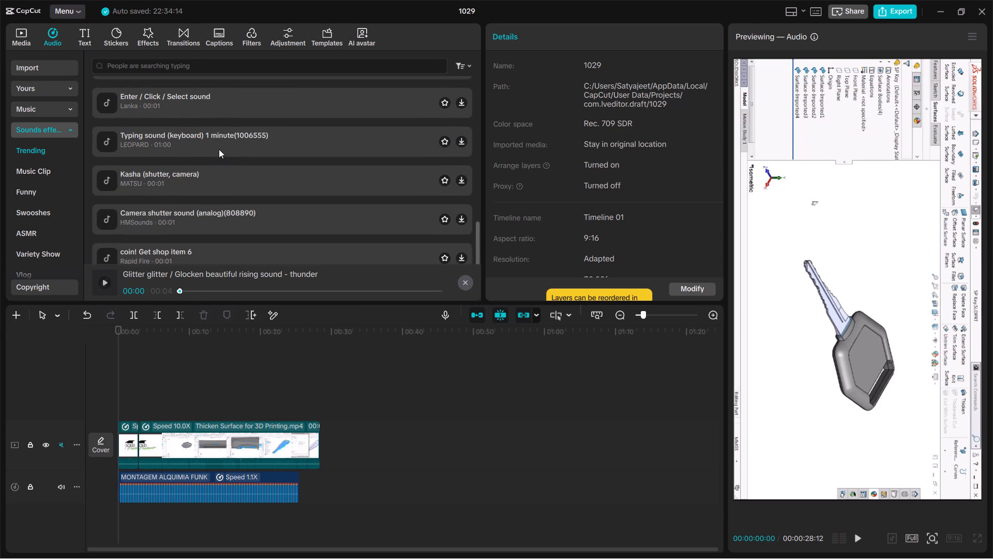
pyautogui.scroll(-2, 223, 170)
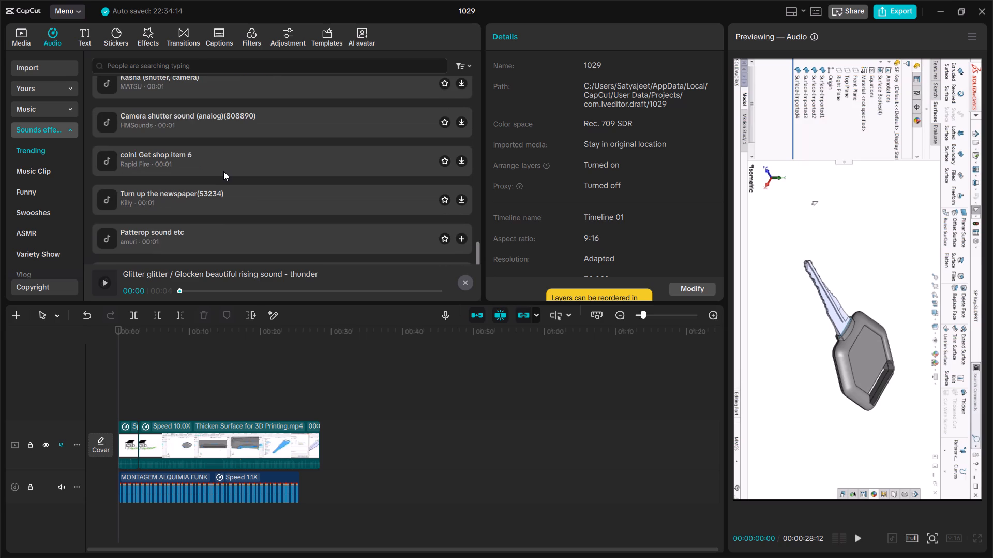
pyautogui.scroll(-1, 223, 171)
pyautogui.click(219, 174)
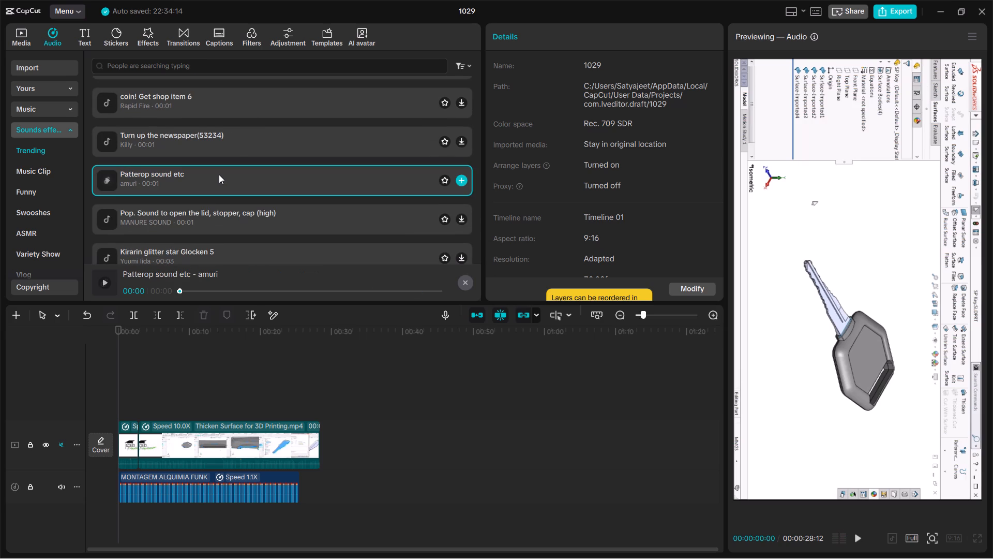
pyautogui.scroll(-1, 219, 174)
pyautogui.click(222, 167)
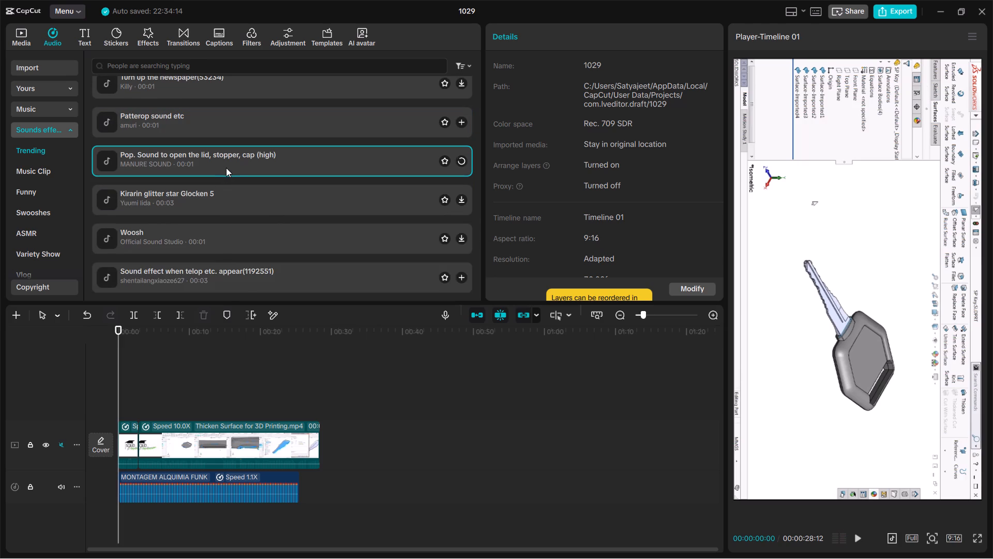
pyautogui.scroll(-1, 226, 168)
pyautogui.click(227, 150)
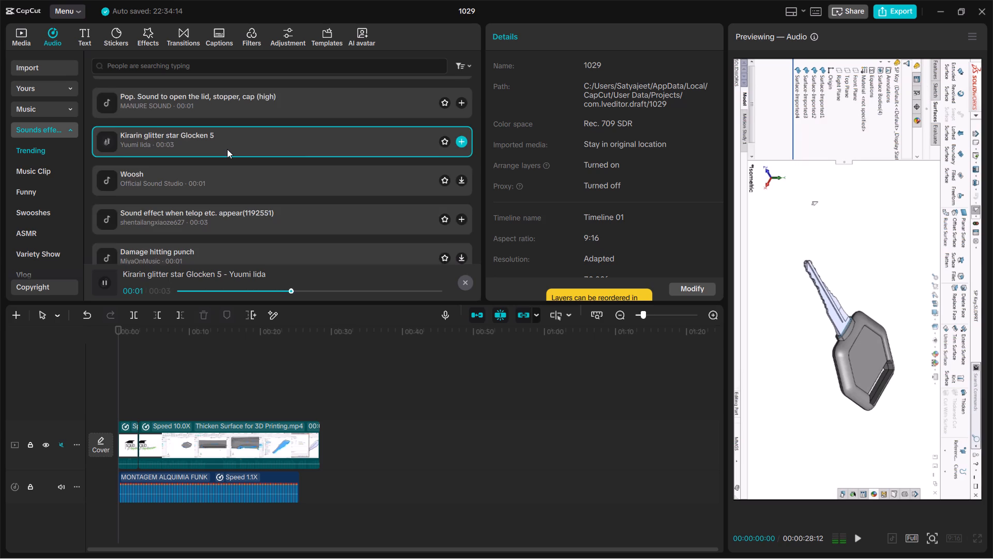
pyautogui.scroll(-1, 227, 149)
# Audition the first ASMR sound effect (01:00), skipping ahead in it, and browse the other ASMR sounds.
pyautogui.scroll(-1, 50, 202)
pyautogui.click(39, 172)
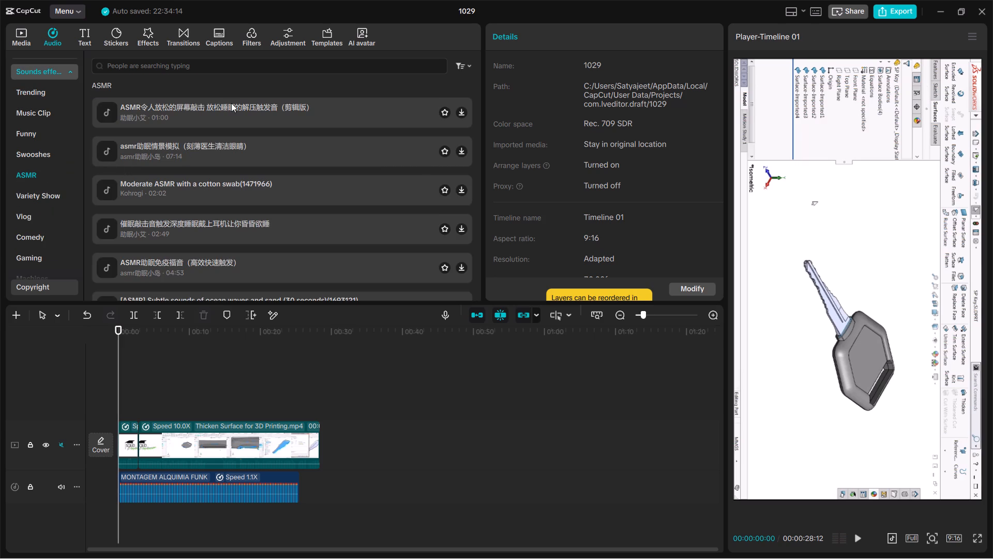
pyautogui.click(231, 104)
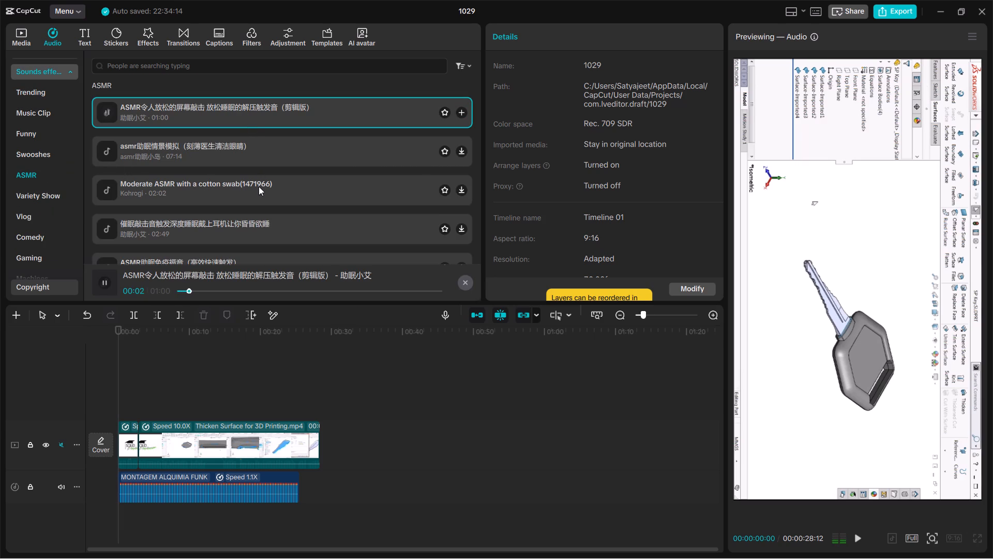
pyautogui.click(235, 289)
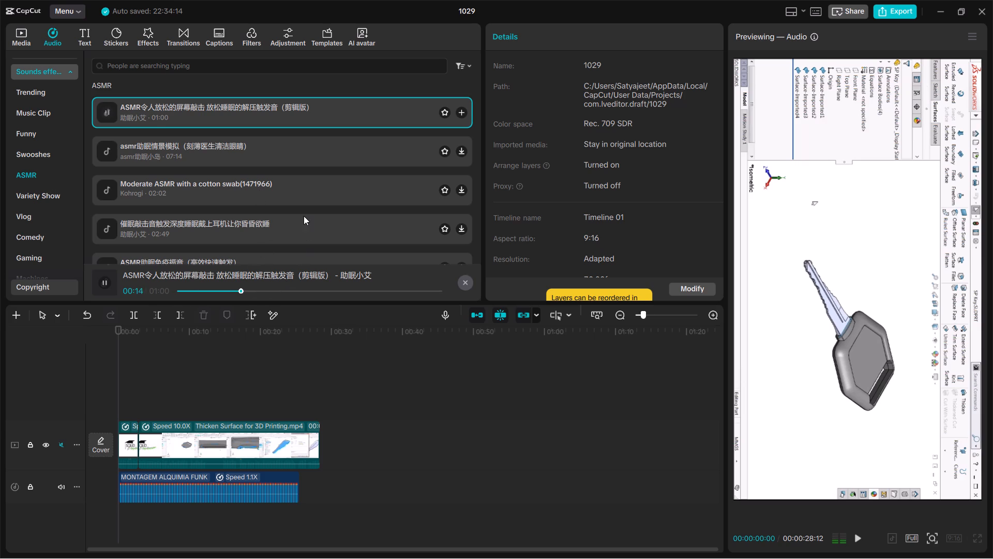
pyautogui.scroll(-4, 304, 216)
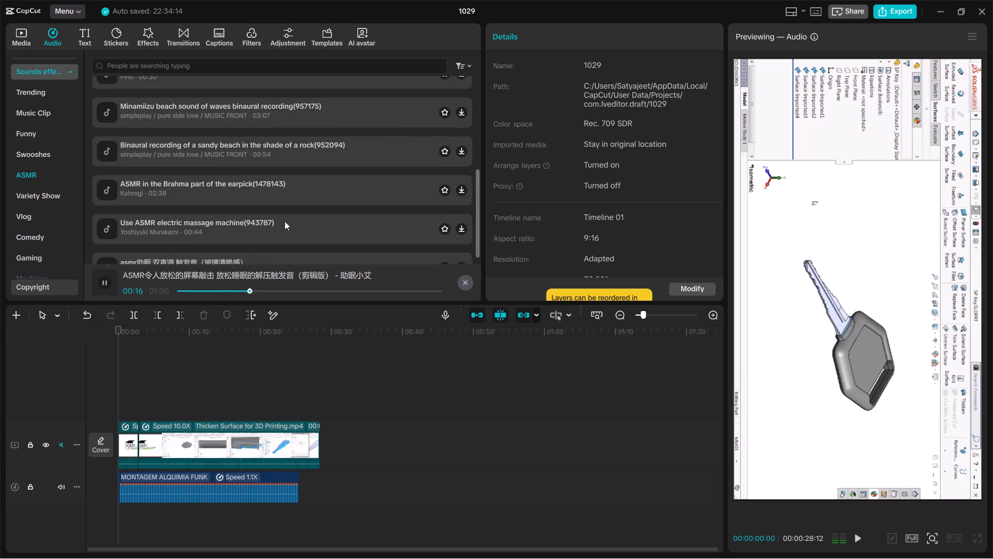
# Browse the Variety Show and Music Clip sound effects and audition Impactful epic jingle, AM radio jingle and Orchestra hit jingle 80's.
pyautogui.click(41, 197)
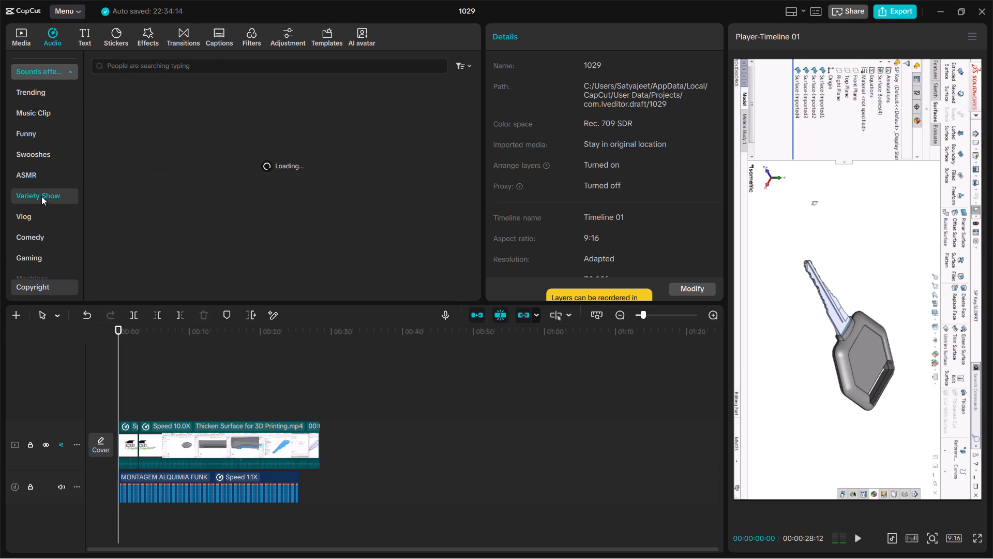
pyautogui.click(41, 110)
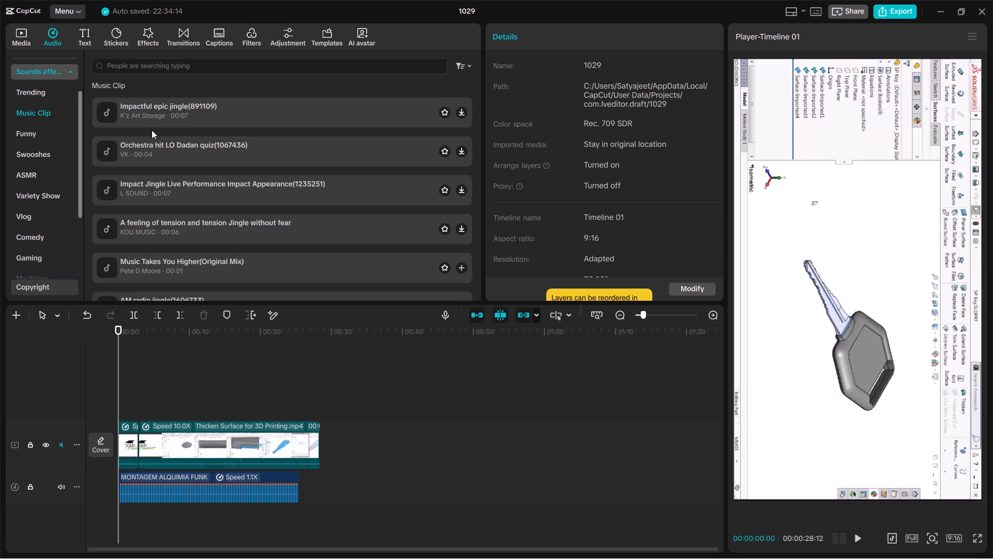
pyautogui.click(198, 111)
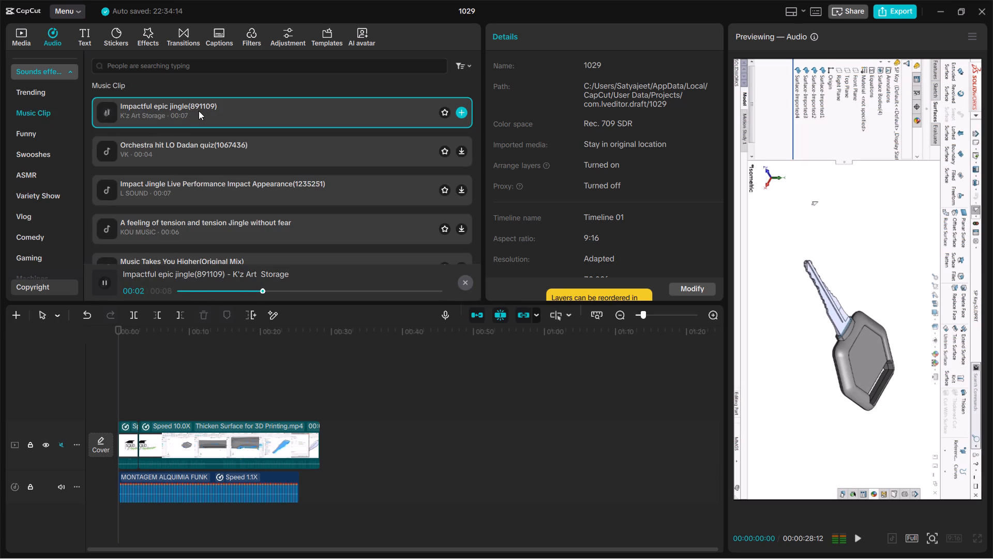
pyautogui.scroll(-2, 223, 157)
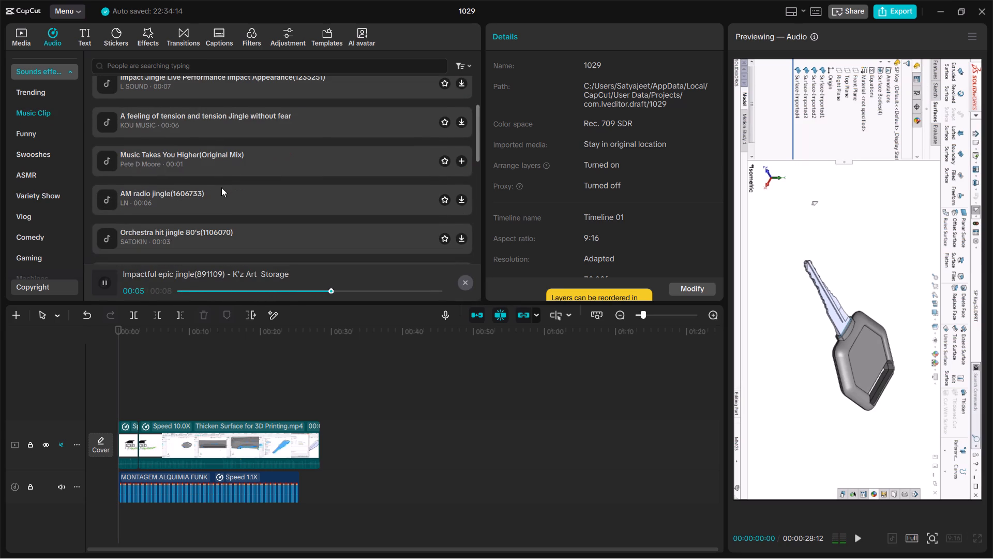
pyautogui.click(211, 198)
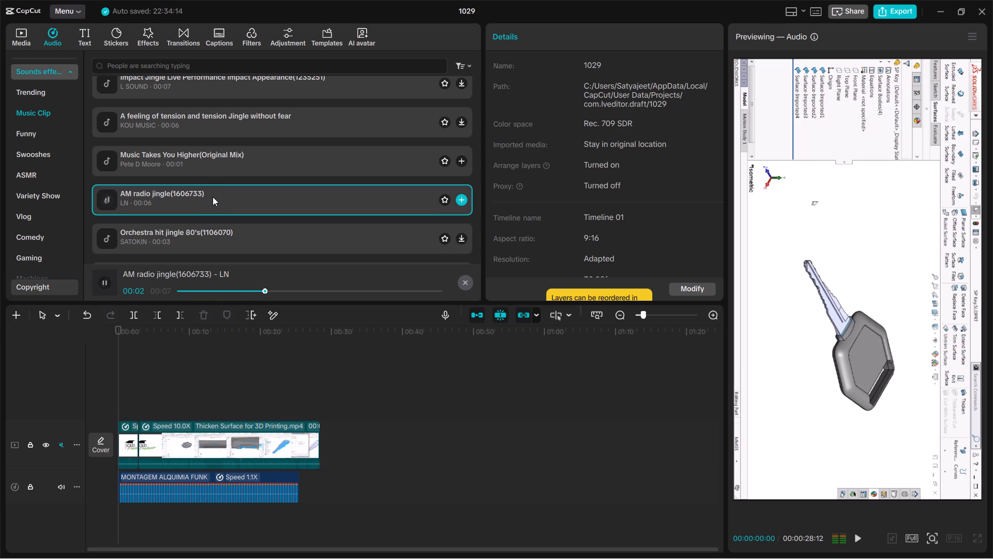
pyautogui.click(161, 241)
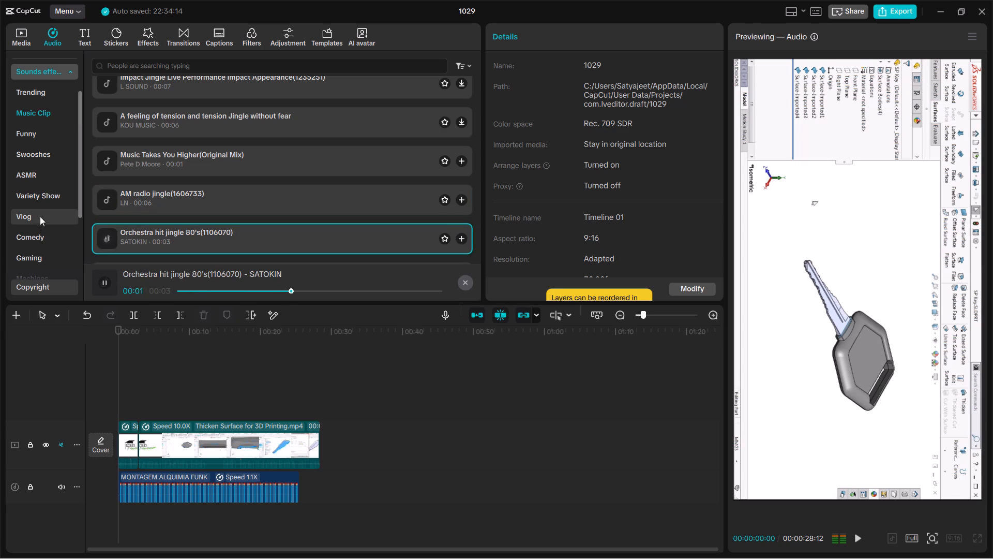
# Audition the Teleren hack, Bass impact and Surprise, shock, garn! sounds among the Gaming sound effects.
pyautogui.scroll(-1, 40, 216)
pyautogui.click(45, 198)
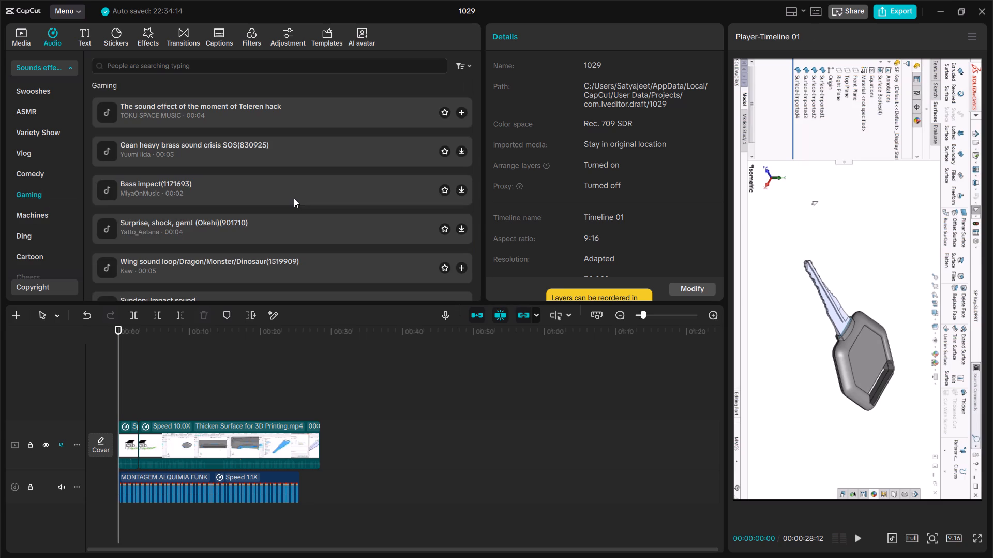
pyautogui.click(234, 117)
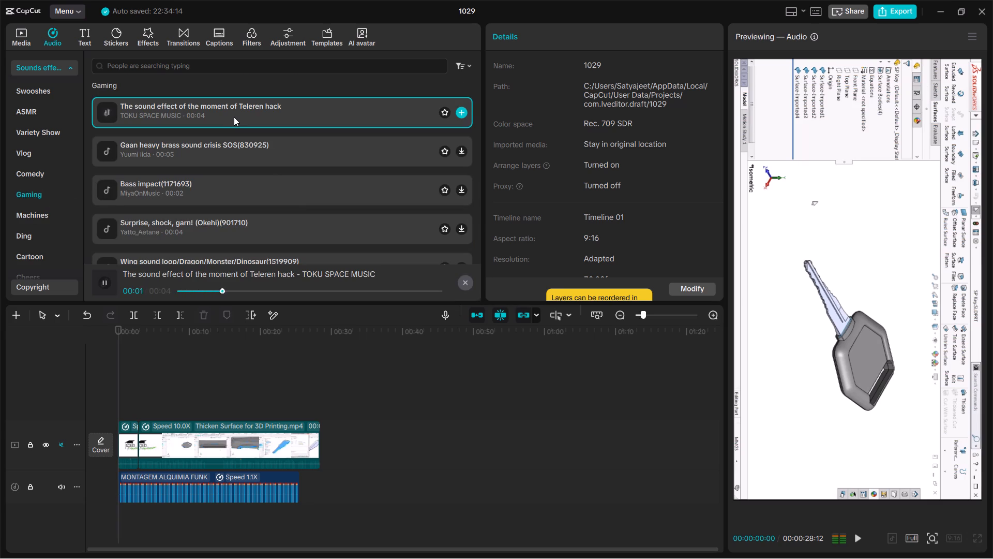
pyautogui.click(235, 190)
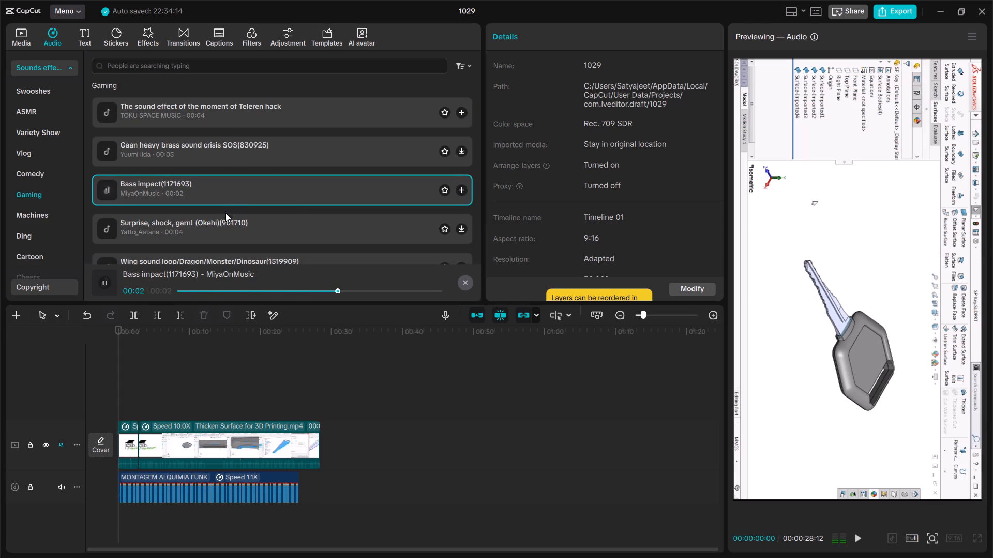
pyautogui.click(223, 228)
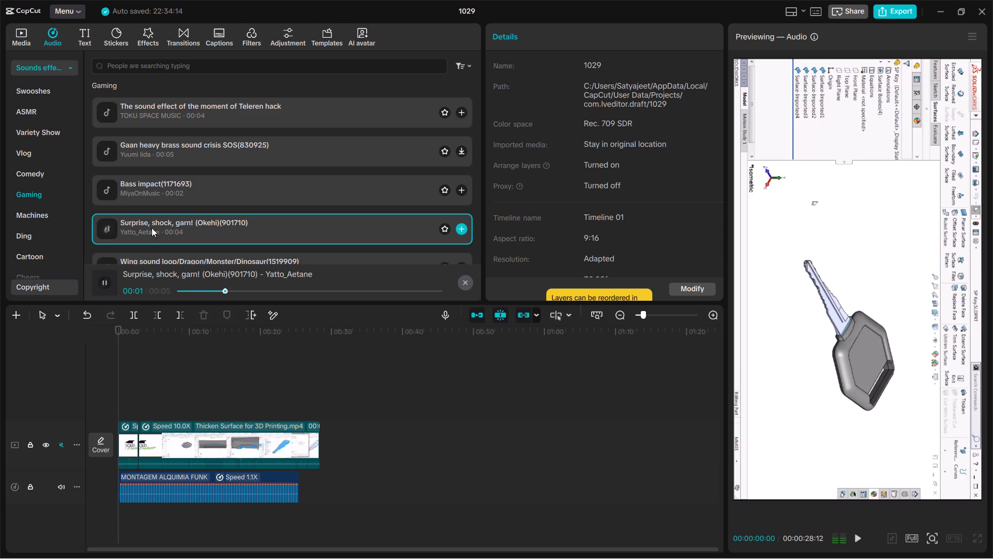
# Audition the check gun sound and the two Drills, power tools, razors, construction, motors sounds among the Machines sound effects.
pyautogui.click(53, 216)
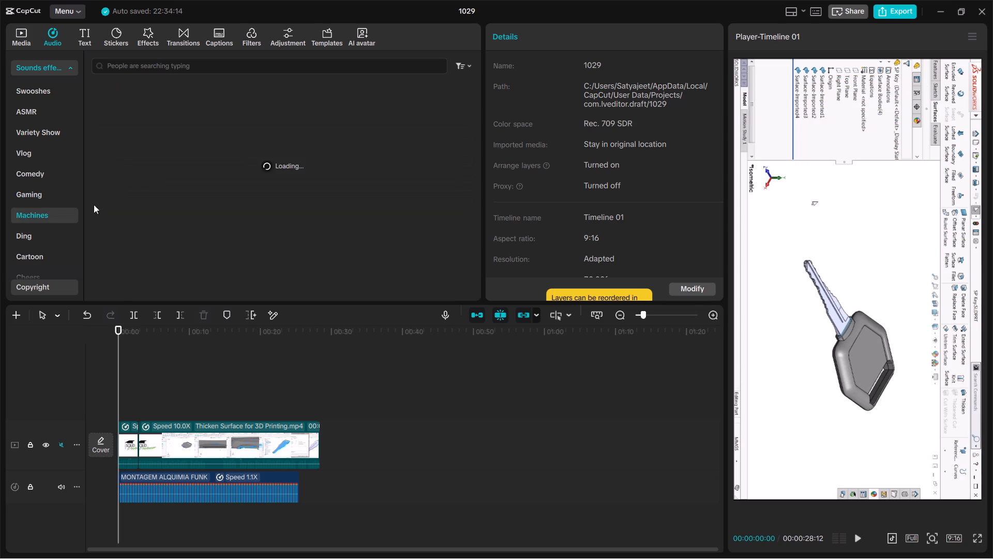
pyautogui.click(257, 116)
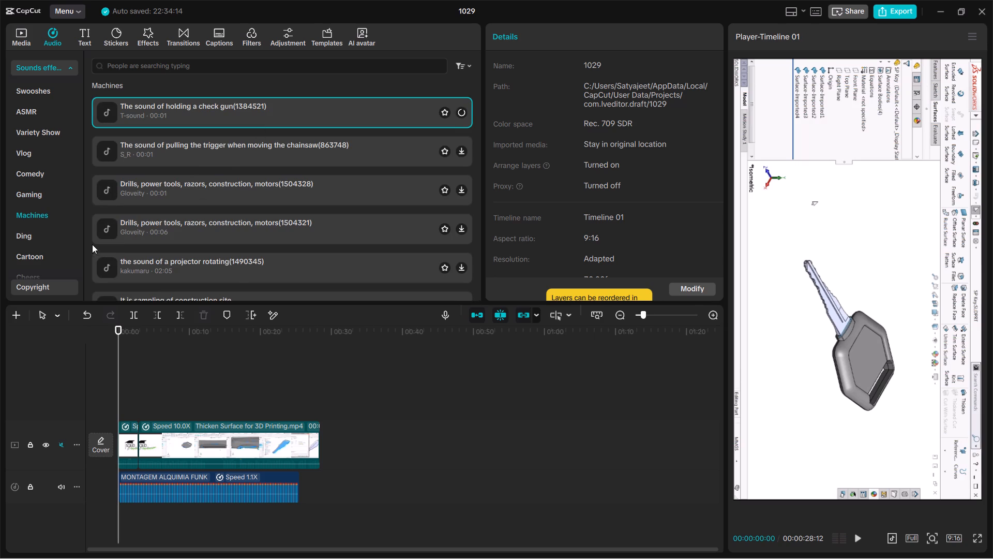
pyautogui.scroll(-1, 61, 227)
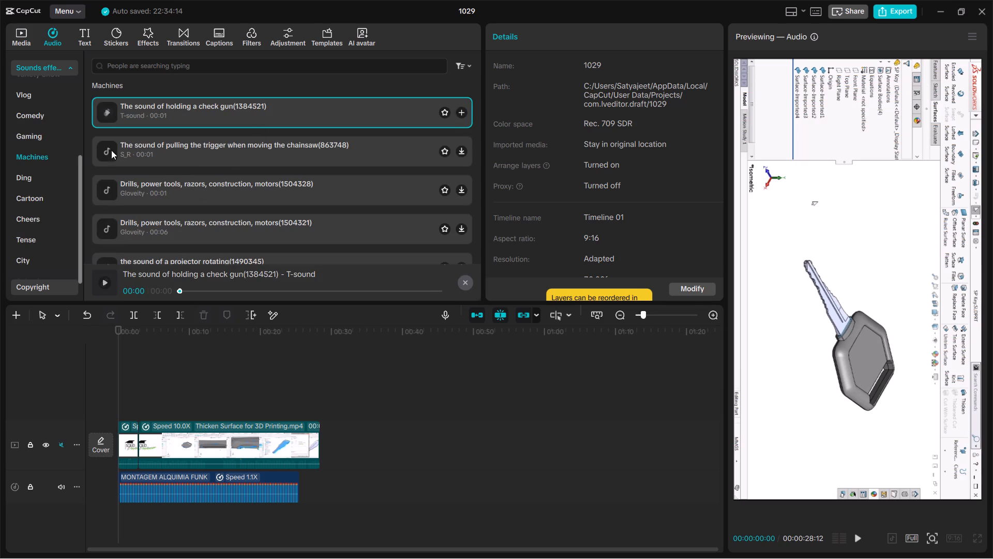
pyautogui.click(223, 187)
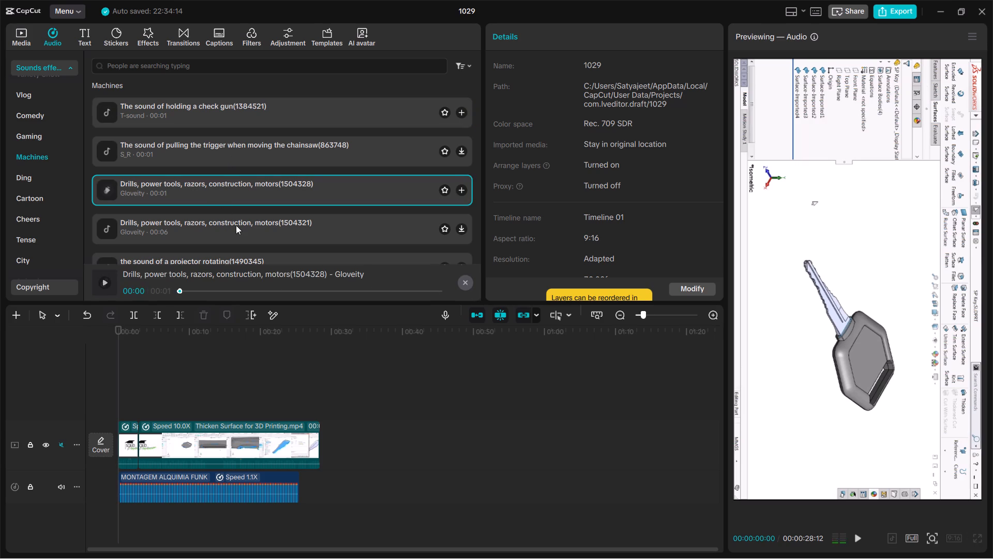
pyautogui.click(236, 225)
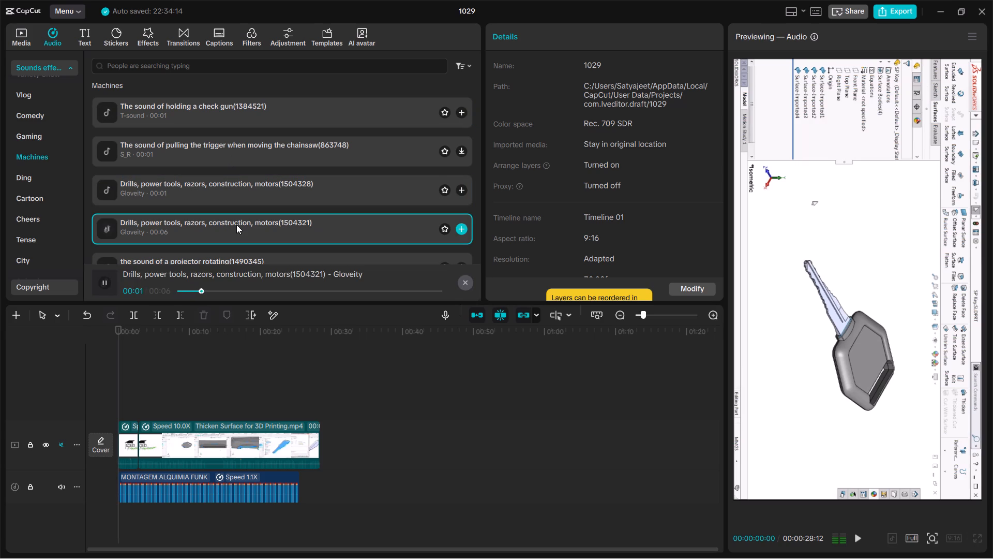
# Add the 6-second Drills, power tools, razors, construction, motors(1504321) sound at the start of the timeline on its own audio track.
pyautogui.scroll(-1, 236, 225)
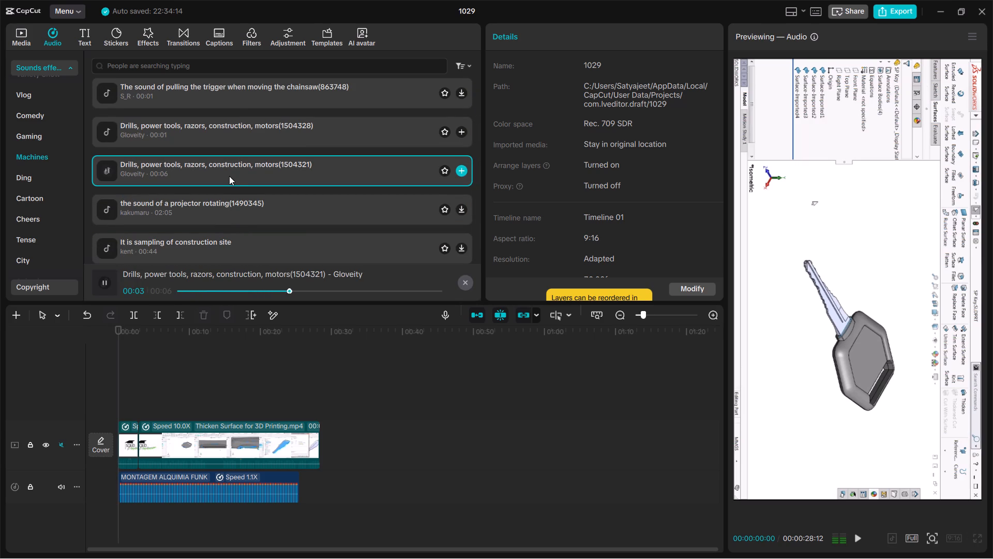
pyautogui.moveTo(229, 176); pyautogui.dragTo(122, 404)
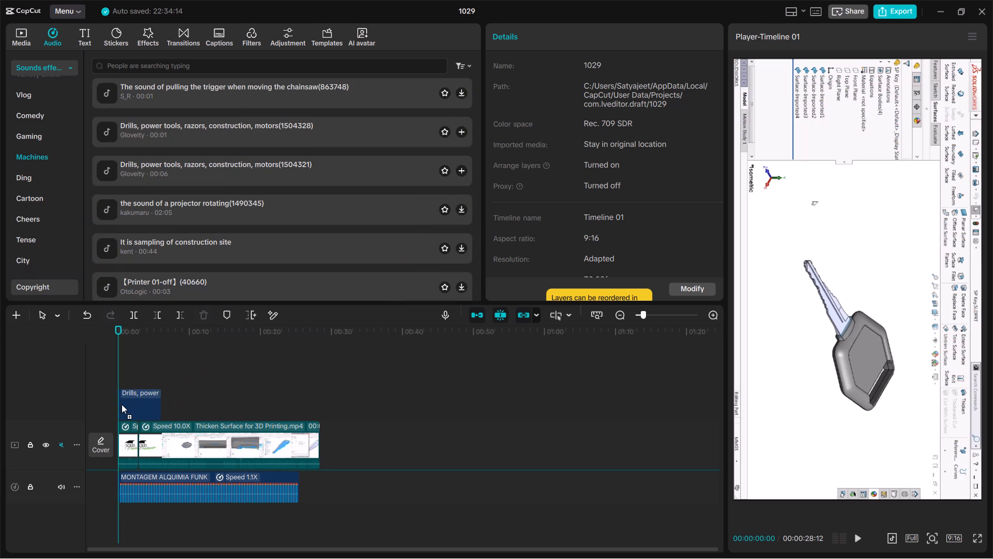
pyautogui.moveTo(122, 404); pyautogui.dragTo(118, 406)
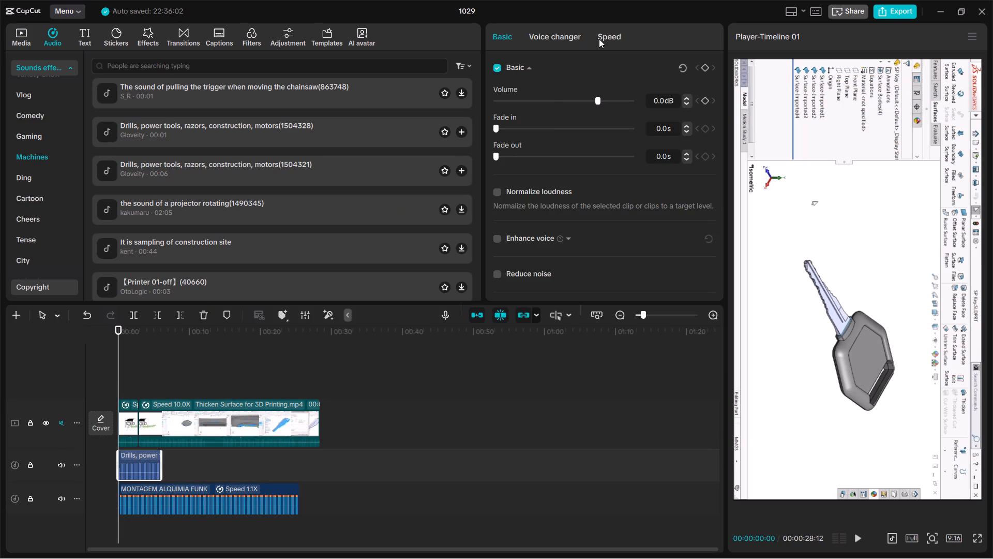
# Set the drill sound's speed to 2.00x and play the opening clip to hear it with the music.
pyautogui.click(599, 39)
pyautogui.moveTo(529, 85); pyautogui.dragTo(551, 95)
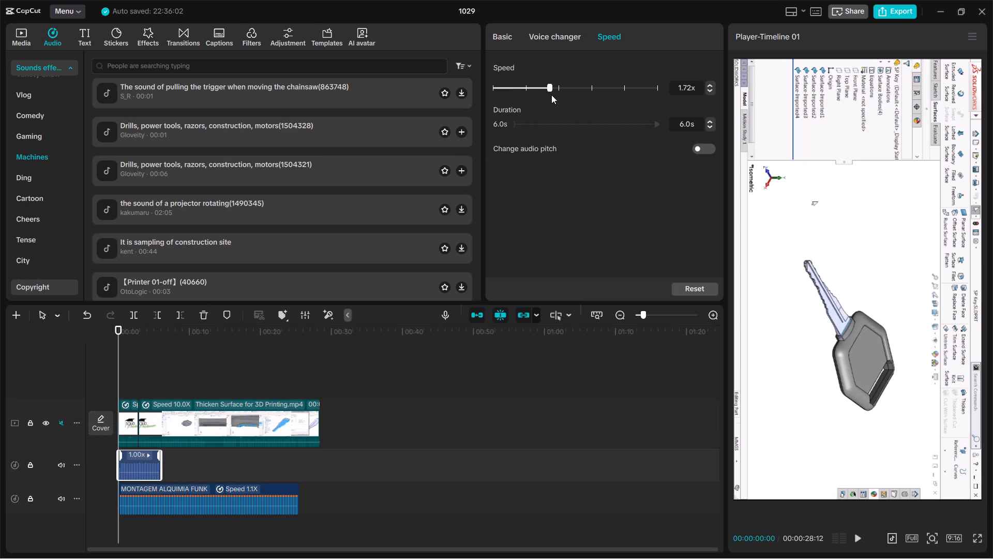
pyautogui.moveTo(551, 95); pyautogui.dragTo(558, 95)
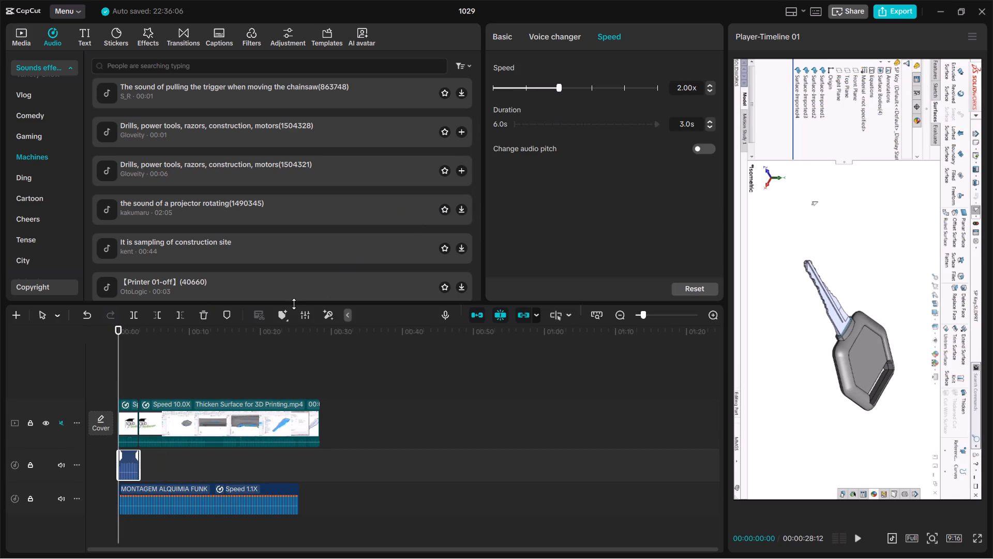
pyautogui.press('space')
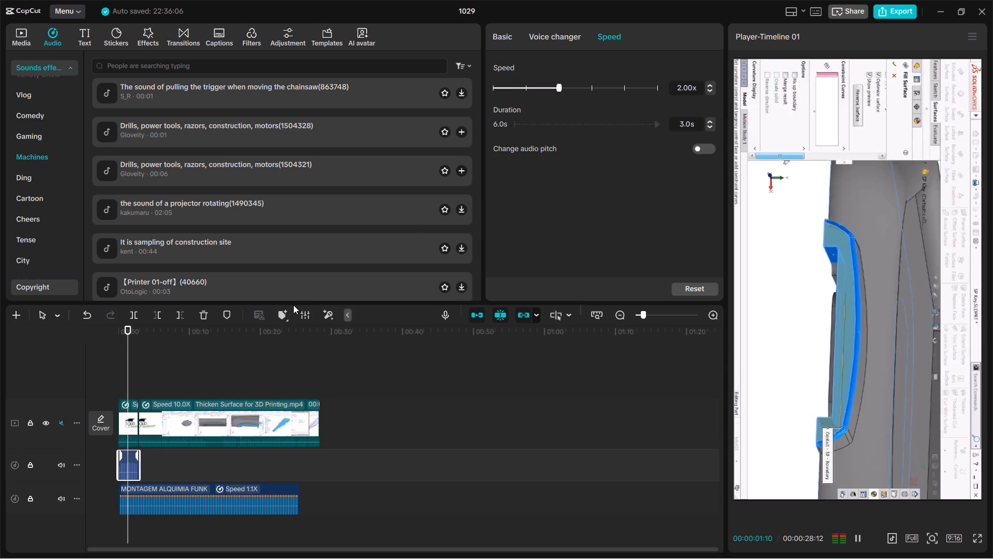
pyautogui.press('space')
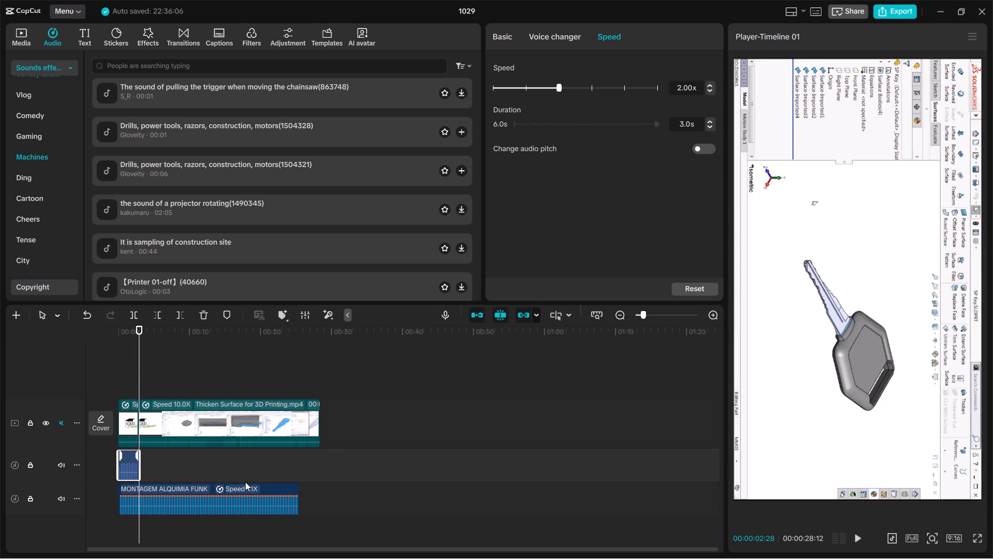
# Set a 9.5 s fade-in on the MONTAGEM ALQUIMIA FUNK music clip.
pyautogui.click(240, 489)
pyautogui.click(504, 39)
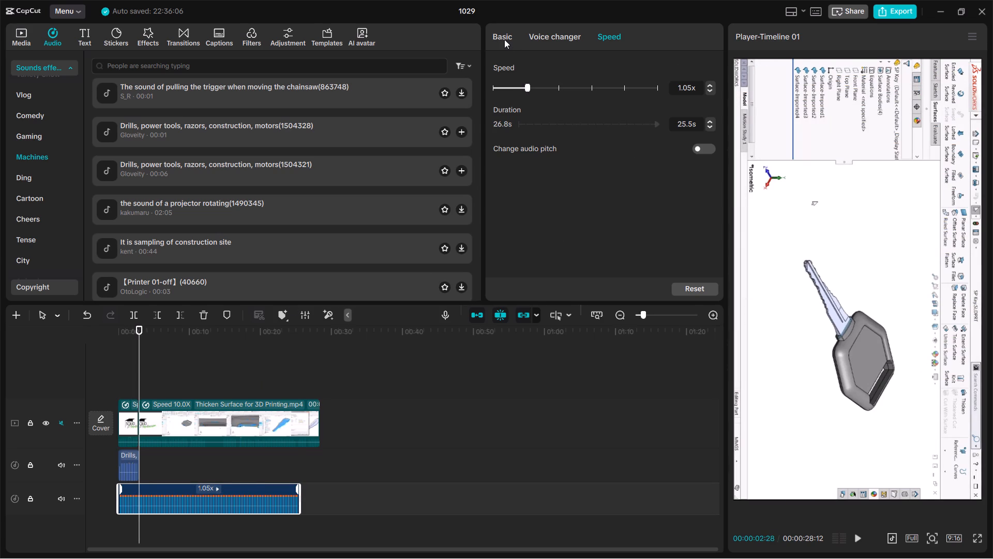
pyautogui.moveTo(498, 125); pyautogui.dragTo(545, 135)
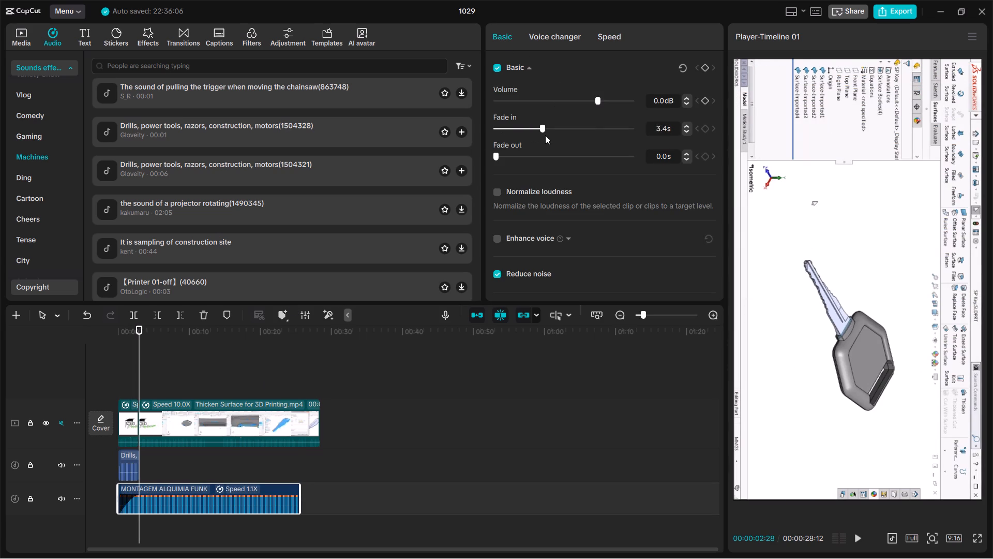
pyautogui.moveTo(545, 135); pyautogui.dragTo(626, 130)
# Replay the timeline from the start to check the drill sound against the faded-in music.
pyautogui.press('space')
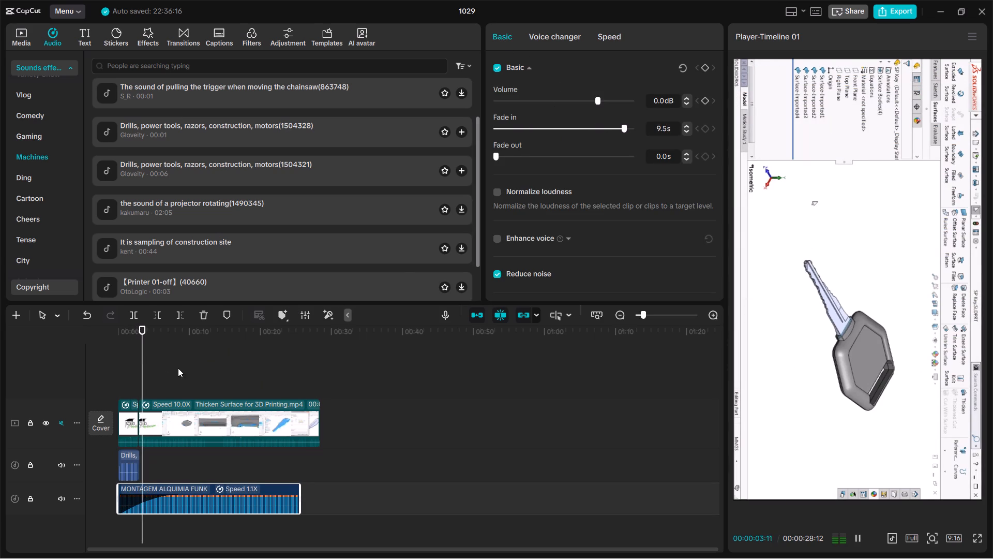
pyautogui.click(153, 371)
pyautogui.moveTo(153, 371); pyautogui.dragTo(68, 393)
pyautogui.press('space')
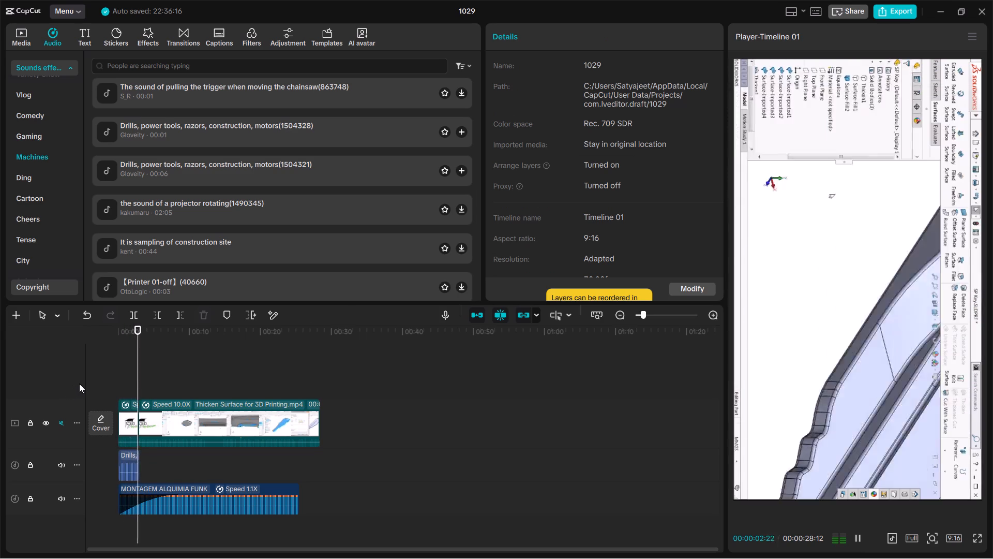
pyautogui.press('space')
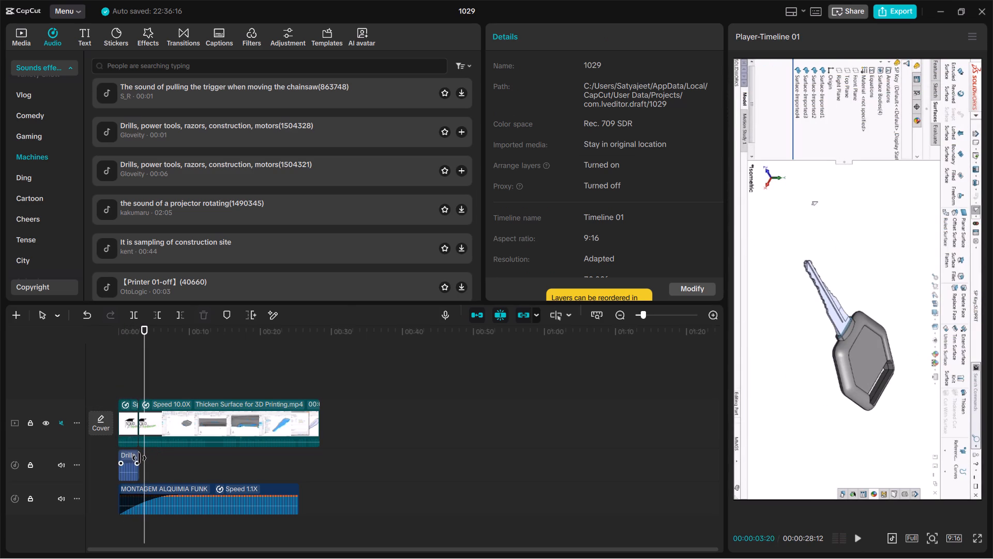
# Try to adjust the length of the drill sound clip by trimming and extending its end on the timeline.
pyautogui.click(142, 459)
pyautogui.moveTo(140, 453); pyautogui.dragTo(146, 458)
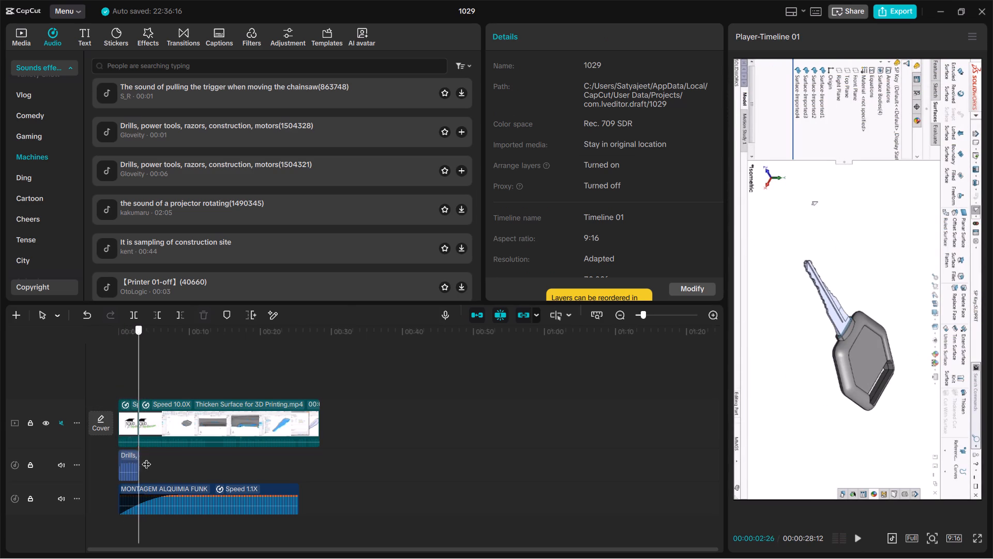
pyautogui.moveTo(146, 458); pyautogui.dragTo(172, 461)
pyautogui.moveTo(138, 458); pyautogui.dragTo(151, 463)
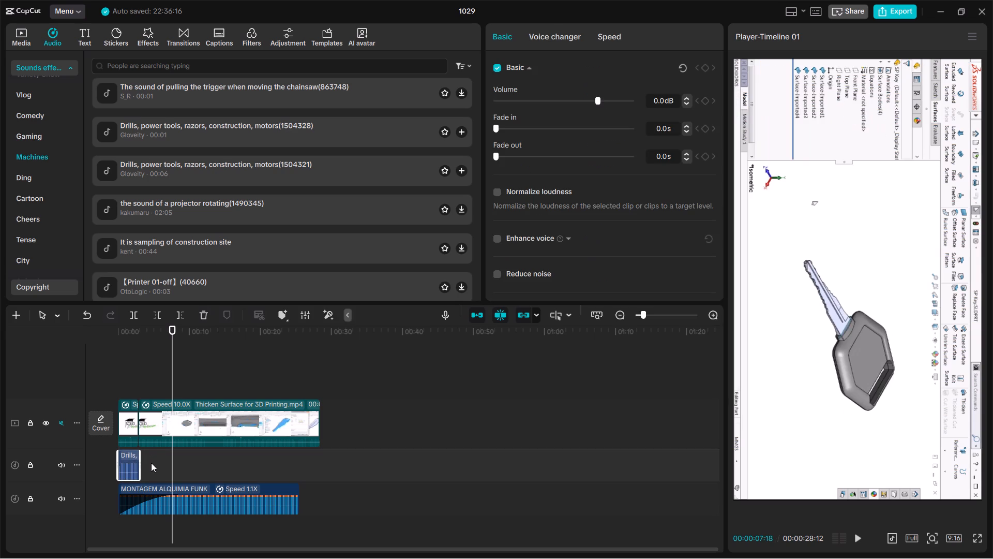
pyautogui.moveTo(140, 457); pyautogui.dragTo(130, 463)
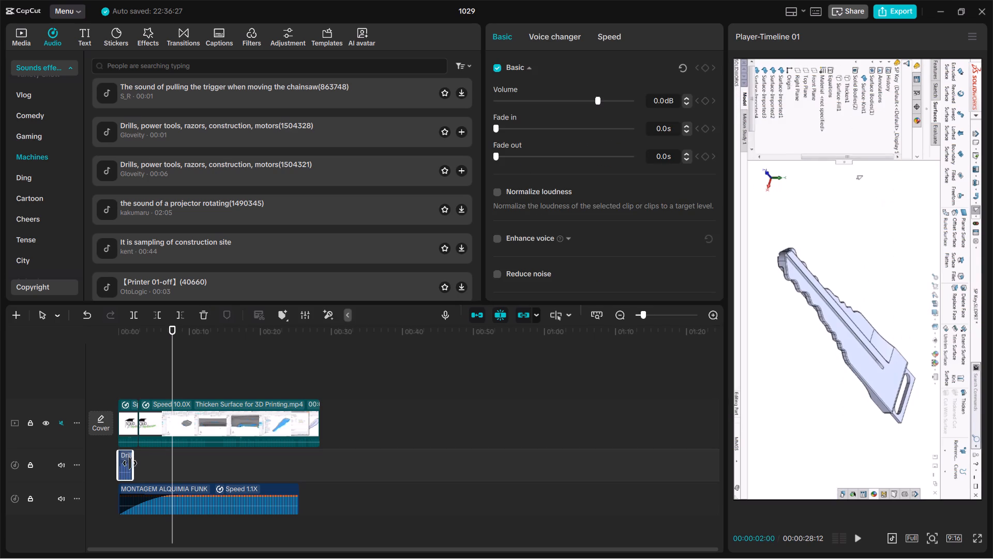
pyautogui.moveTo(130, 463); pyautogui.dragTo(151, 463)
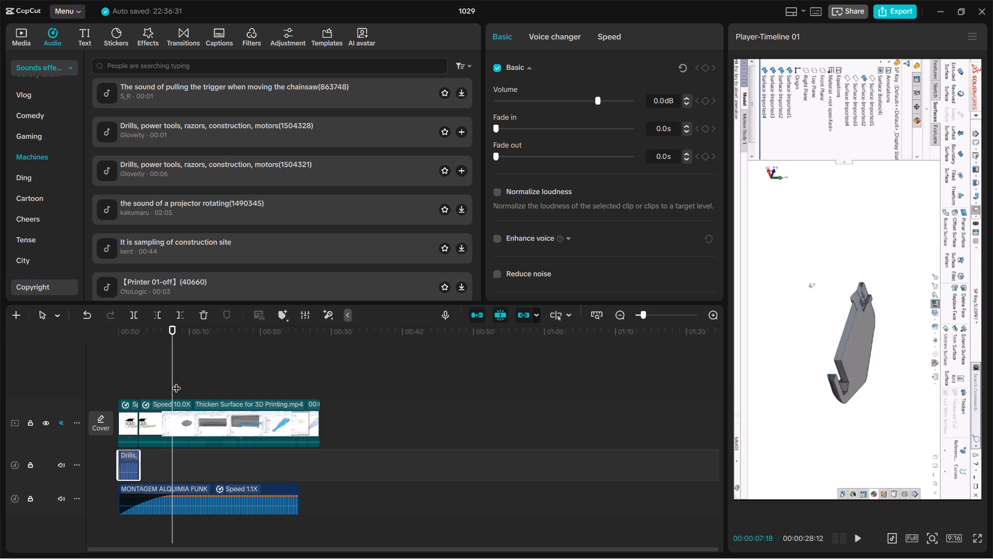
# Trim the end of the drill sound clip so it finishes exactly with the fast opening video clip.
pyautogui.moveTo(176, 381); pyautogui.dragTo(137, 409)
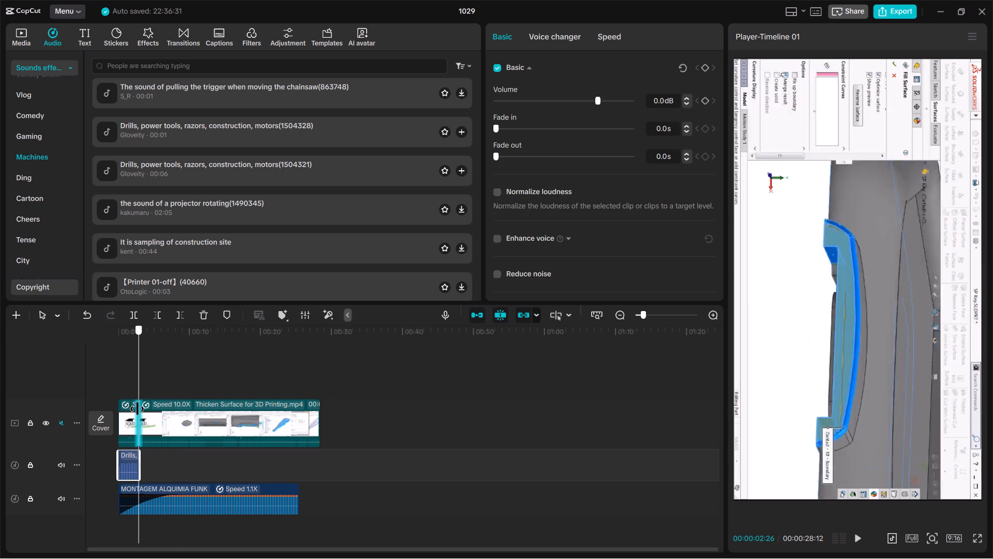
pyautogui.moveTo(137, 409); pyautogui.dragTo(140, 411)
pyautogui.keyDown('ctrl'); pyautogui.scroll(18, 155, 461); pyautogui.keyUp('ctrl')
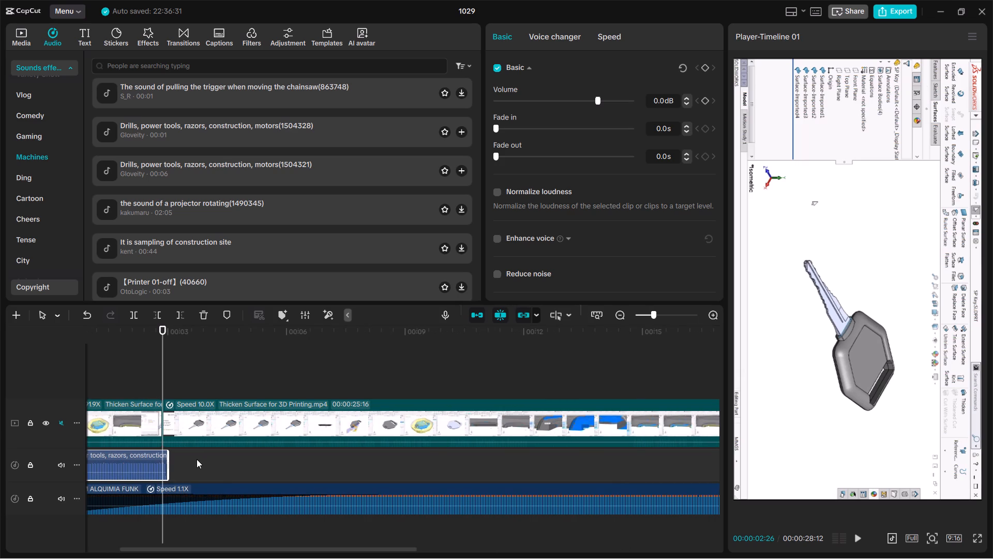
pyautogui.moveTo(169, 464); pyautogui.dragTo(161, 464)
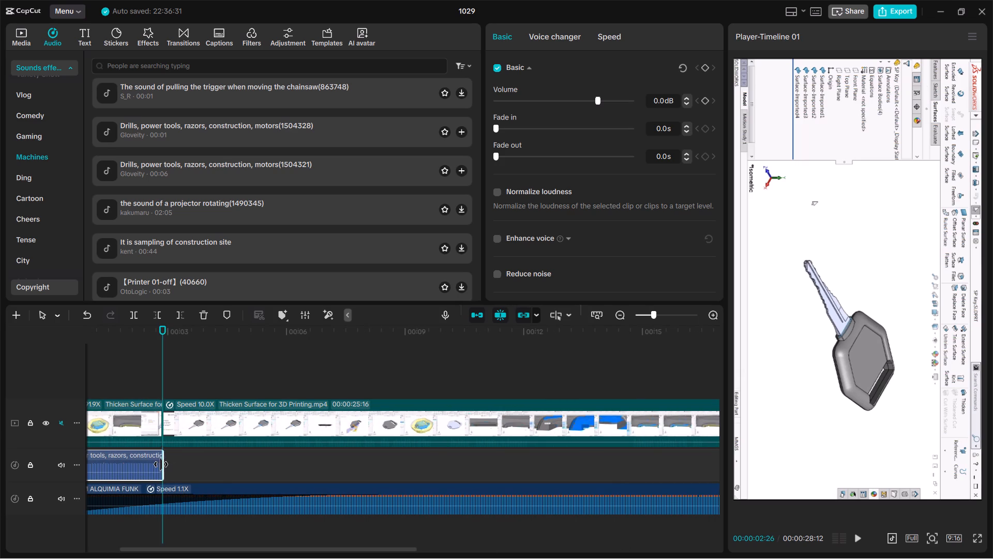
pyautogui.moveTo(161, 464); pyautogui.dragTo(160, 464)
pyautogui.click(198, 469)
# Give the drill sound clip a 0.9 s fade-in and a 0.4 s fade-out, and play the opening to hear it.
pyautogui.moveTo(198, 370); pyautogui.dragTo(113, 401)
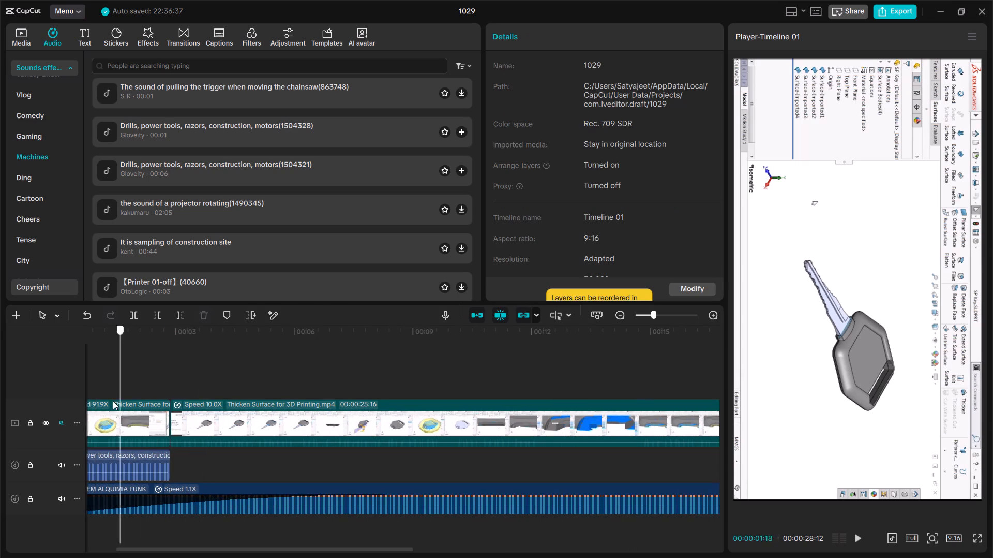
pyautogui.moveTo(113, 401); pyautogui.dragTo(27, 409)
pyautogui.click(162, 465)
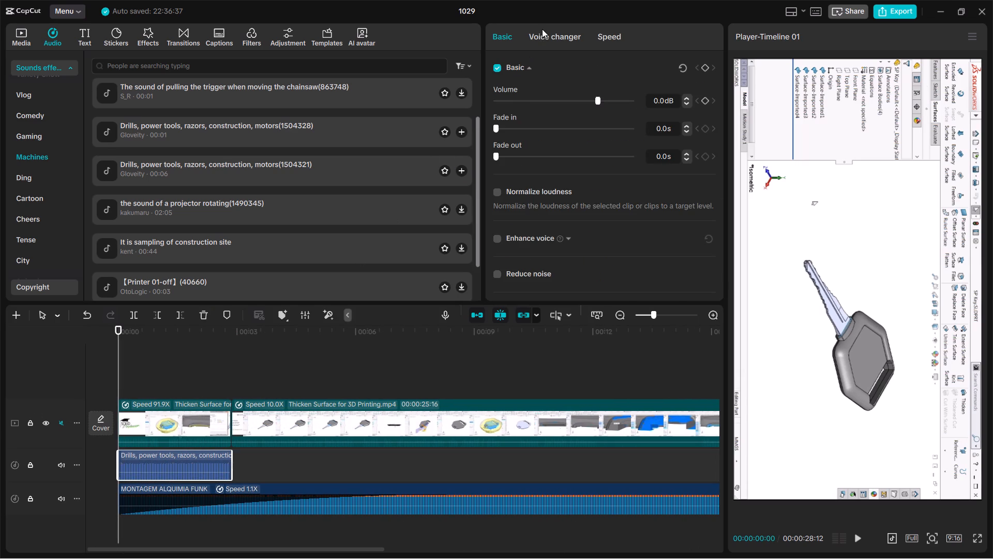
pyautogui.click(542, 29)
pyautogui.click(500, 42)
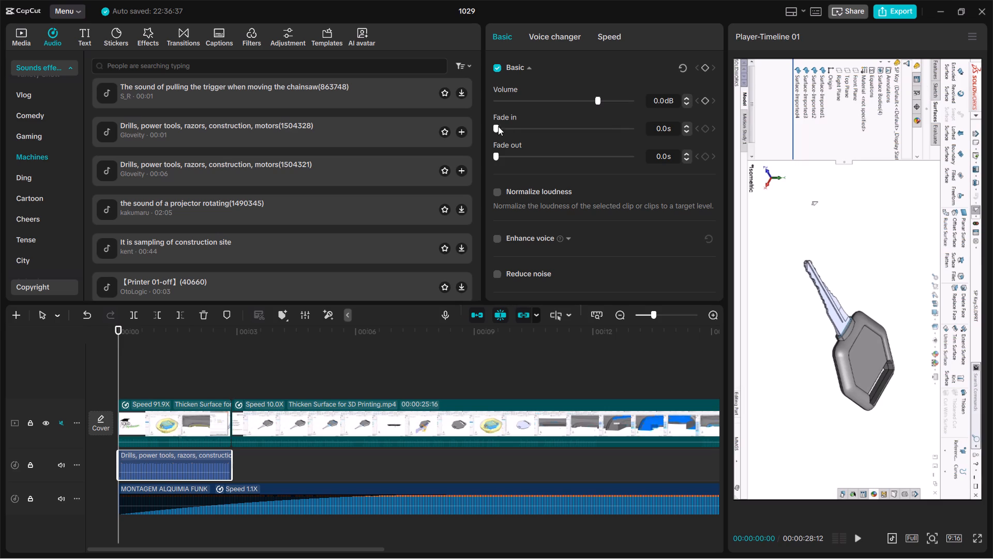
pyautogui.moveTo(496, 127); pyautogui.dragTo(540, 143)
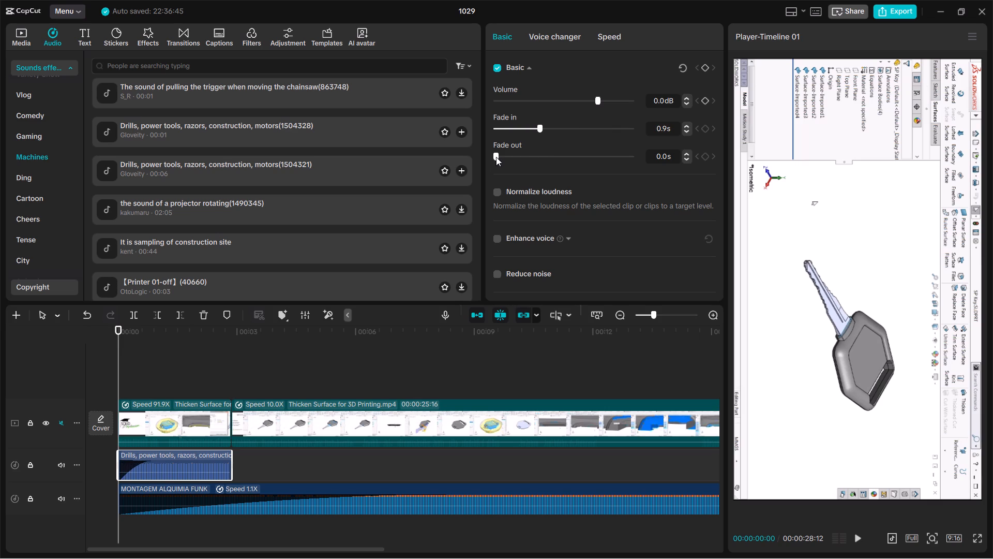
pyautogui.moveTo(498, 156); pyautogui.dragTo(516, 160)
pyautogui.press('space')
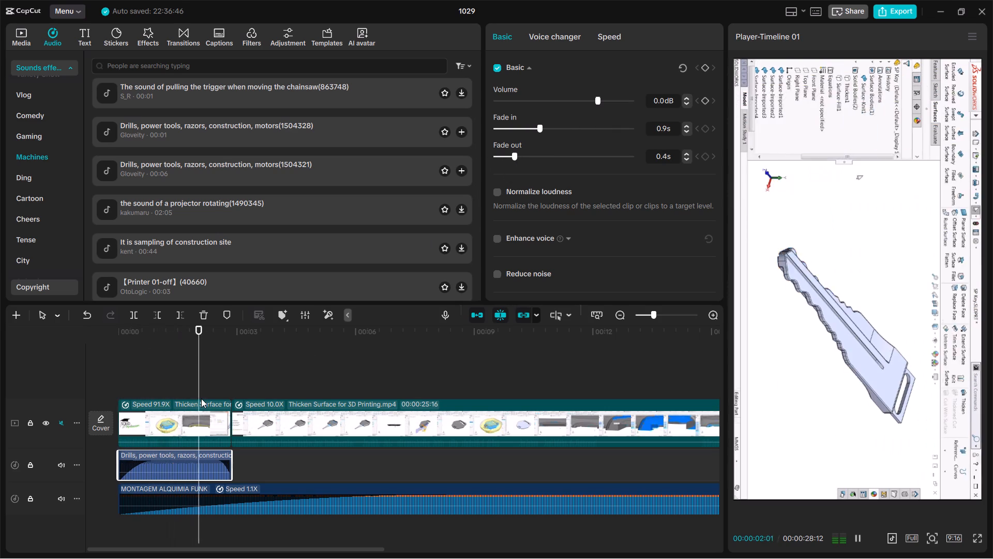
pyautogui.press('space')
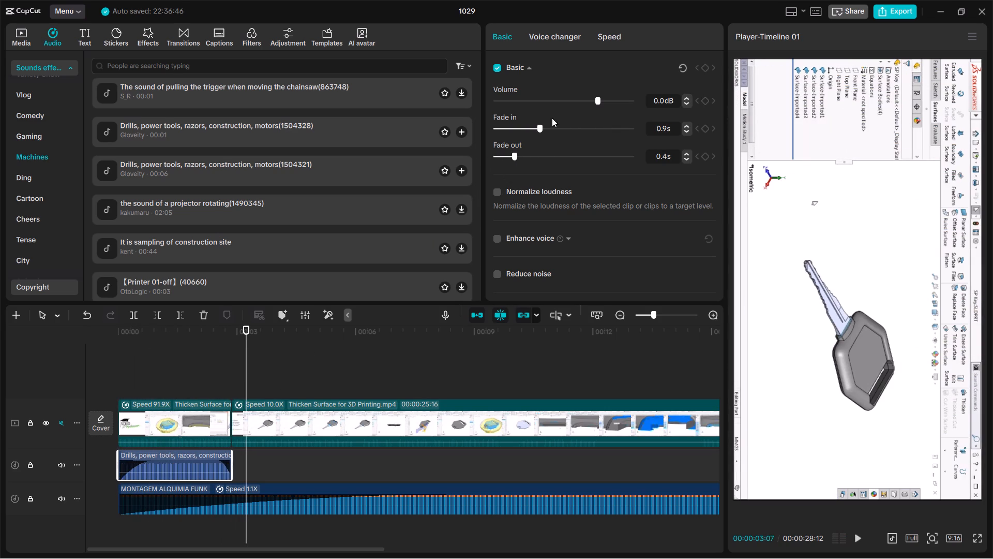
# Lower the drill sound clip's volume and replay the opening from the start to check the mix with the music.
pyautogui.moveTo(592, 102); pyautogui.dragTo(586, 102)
pyautogui.moveTo(586, 102); pyautogui.dragTo(568, 106)
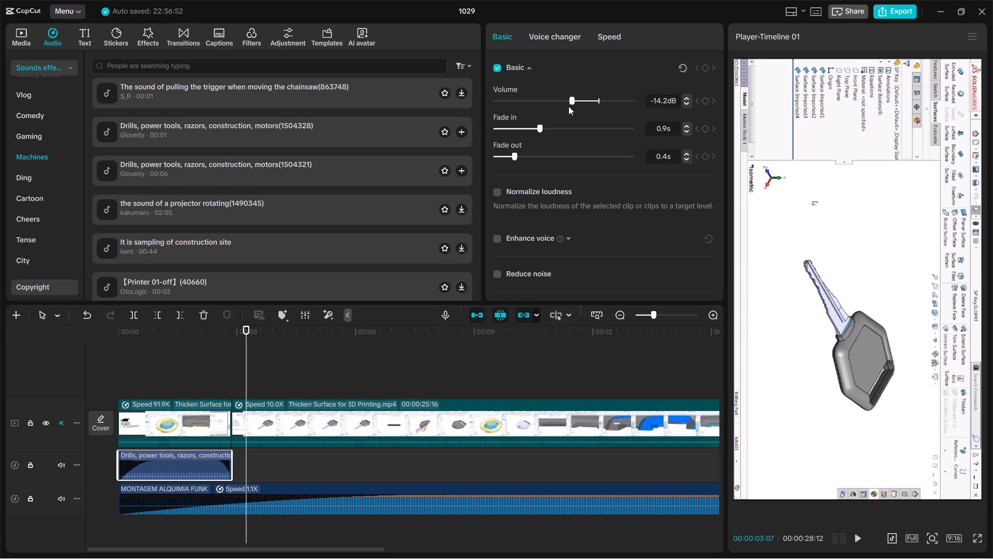
pyautogui.moveTo(568, 106); pyautogui.dragTo(564, 107)
pyautogui.press('space')
pyautogui.click(292, 364)
pyautogui.moveTo(292, 364); pyautogui.dragTo(52, 423)
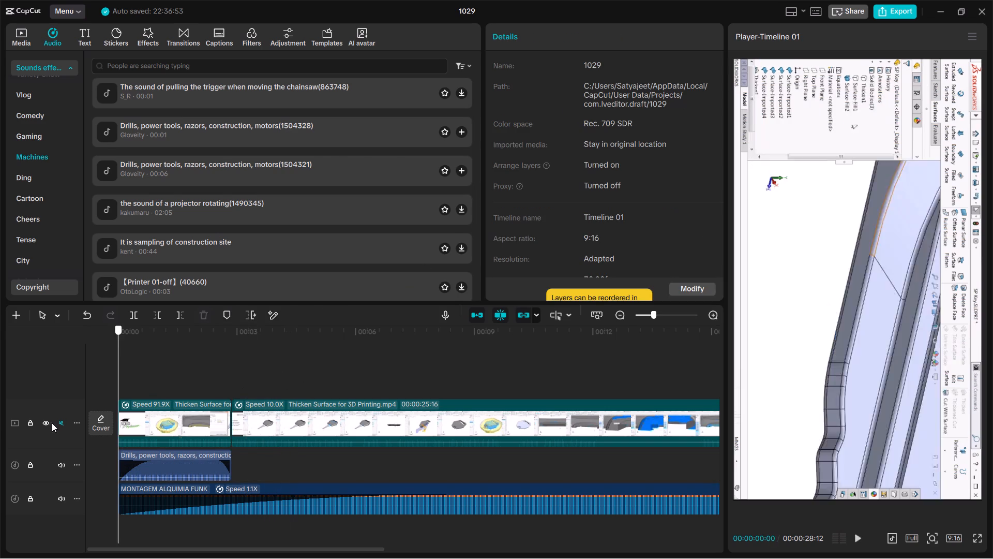
pyautogui.moveTo(52, 423); pyautogui.dragTo(50, 423)
pyautogui.press('space')
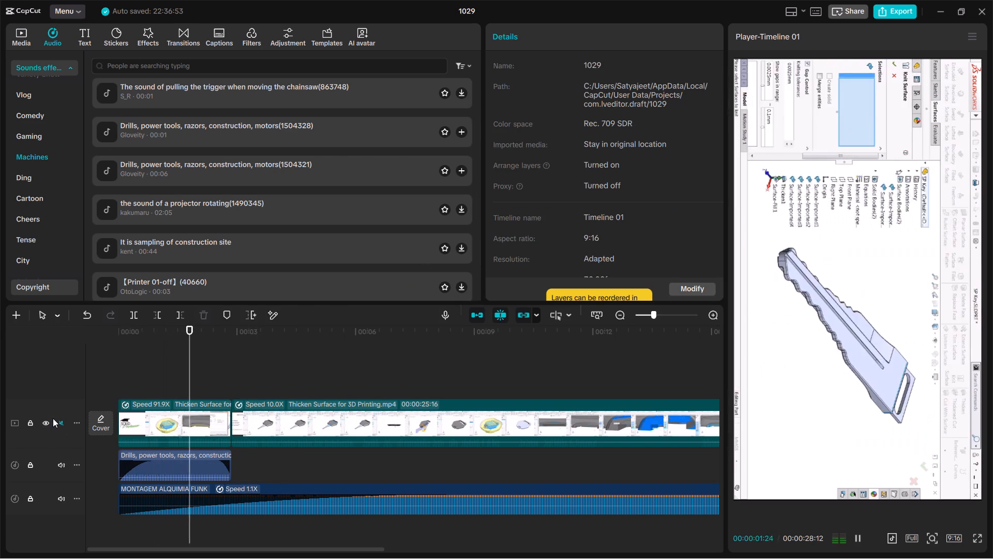
pyautogui.press('space')
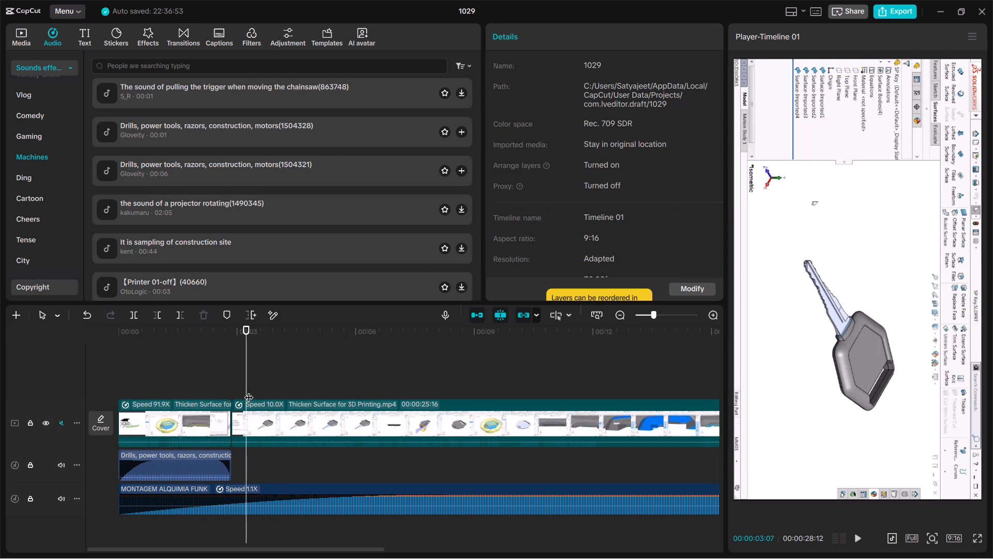
# Add the Black Noise Halloween video effect at the timeline start and trim it to the length of the opening clip.
pyautogui.moveTo(247, 375); pyautogui.dragTo(81, 413)
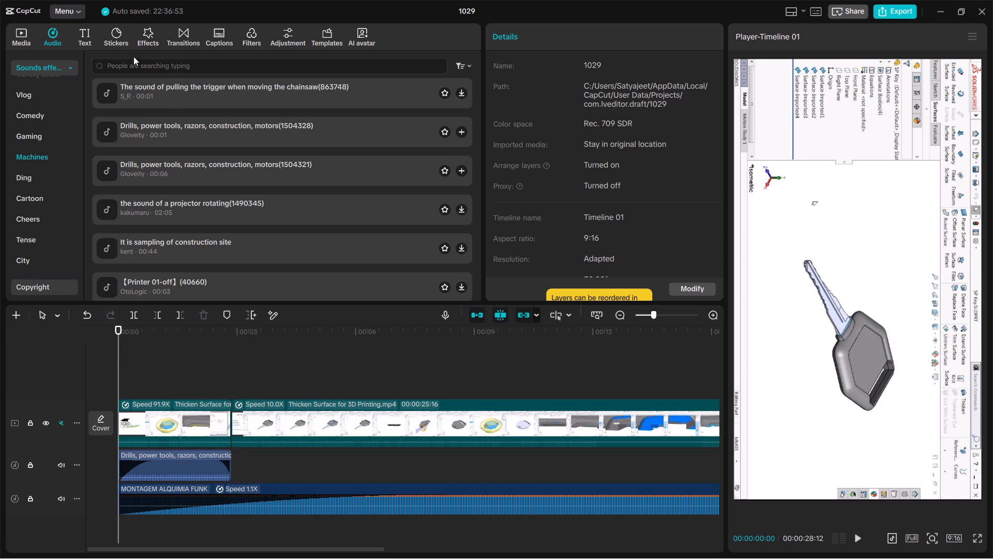
pyautogui.click(146, 33)
pyautogui.click(254, 37)
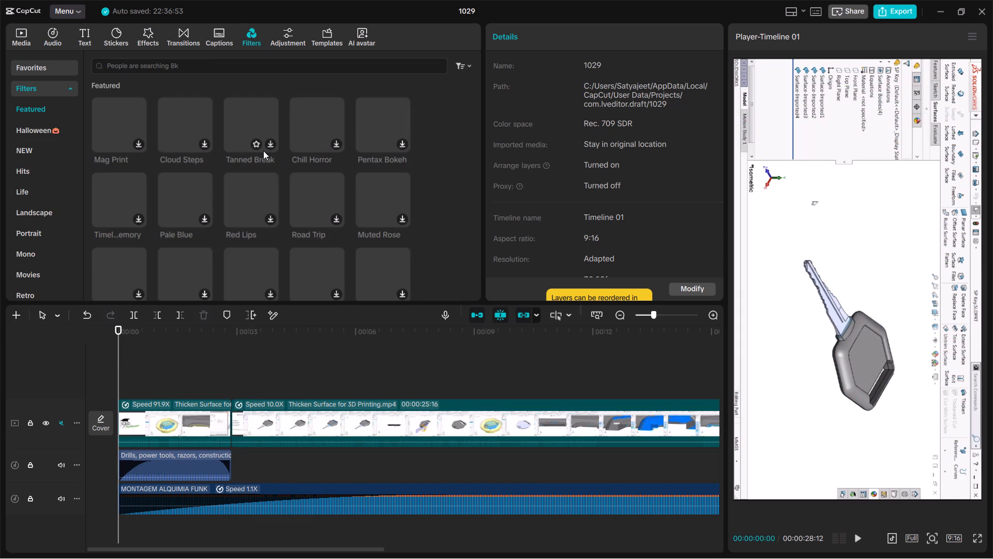
pyautogui.click(183, 34)
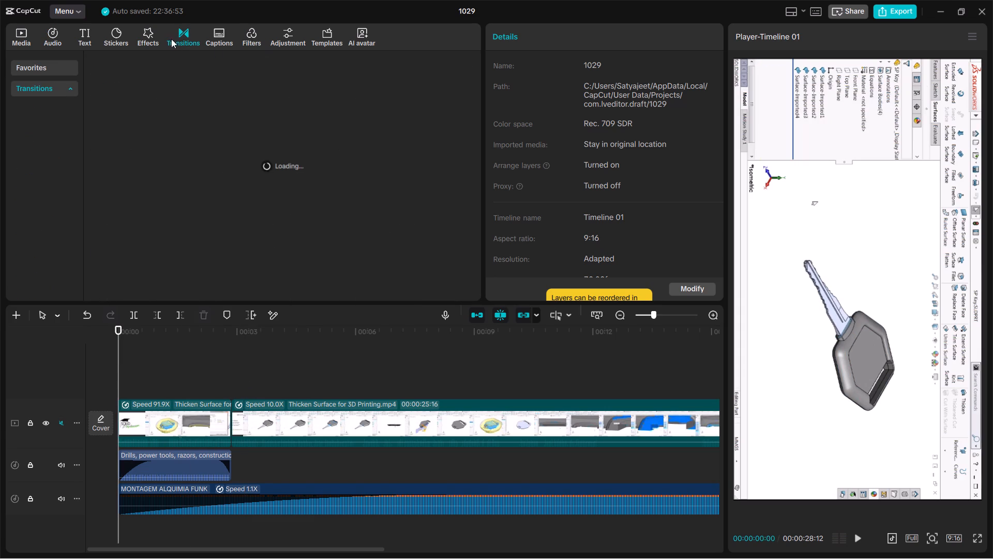
pyautogui.click(156, 37)
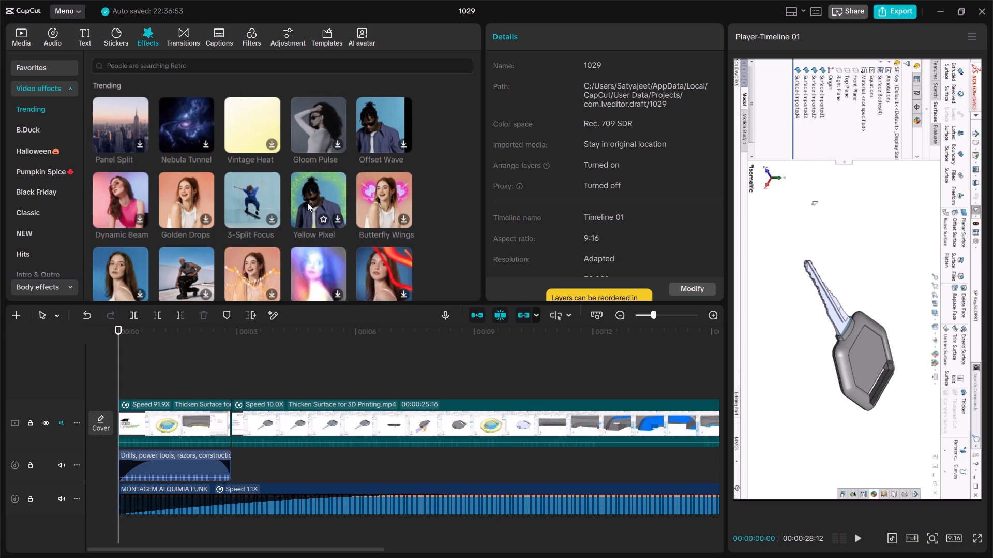
pyautogui.click(43, 150)
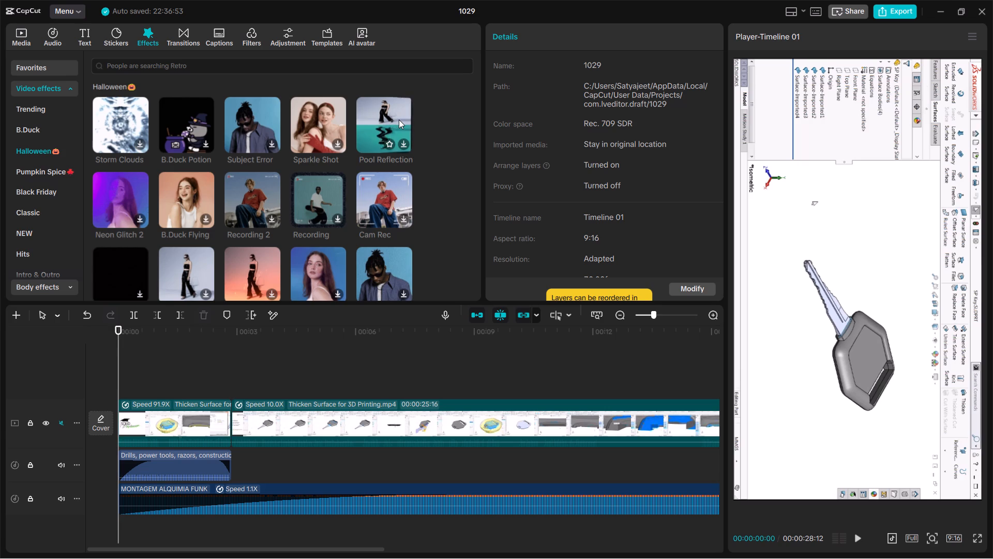
pyautogui.scroll(-2, 324, 212)
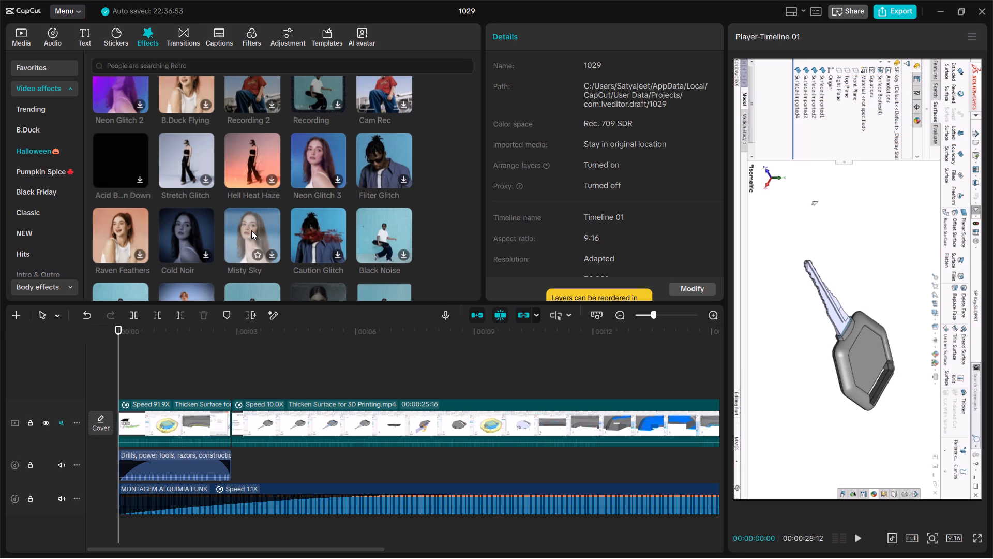
pyautogui.click(372, 230)
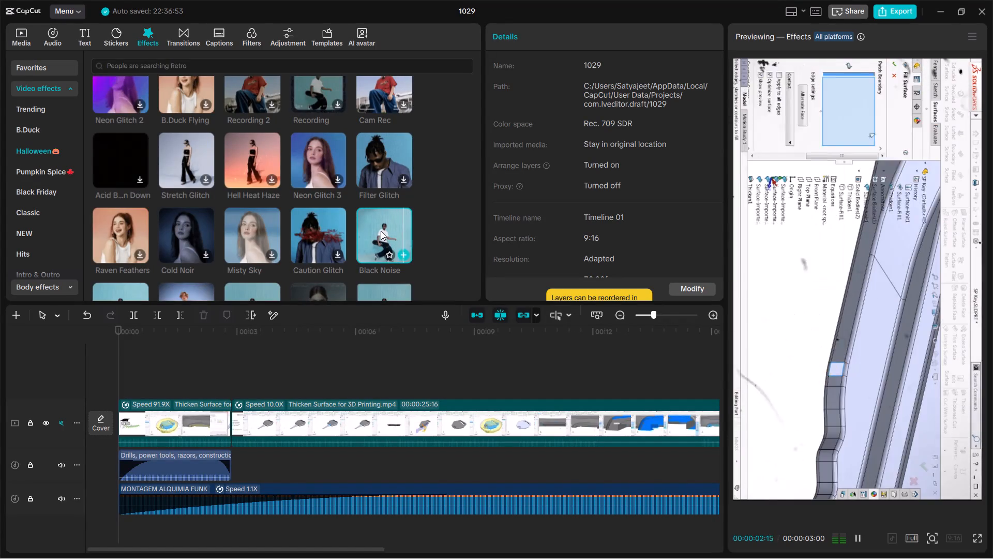
pyautogui.moveTo(381, 231); pyautogui.dragTo(131, 392)
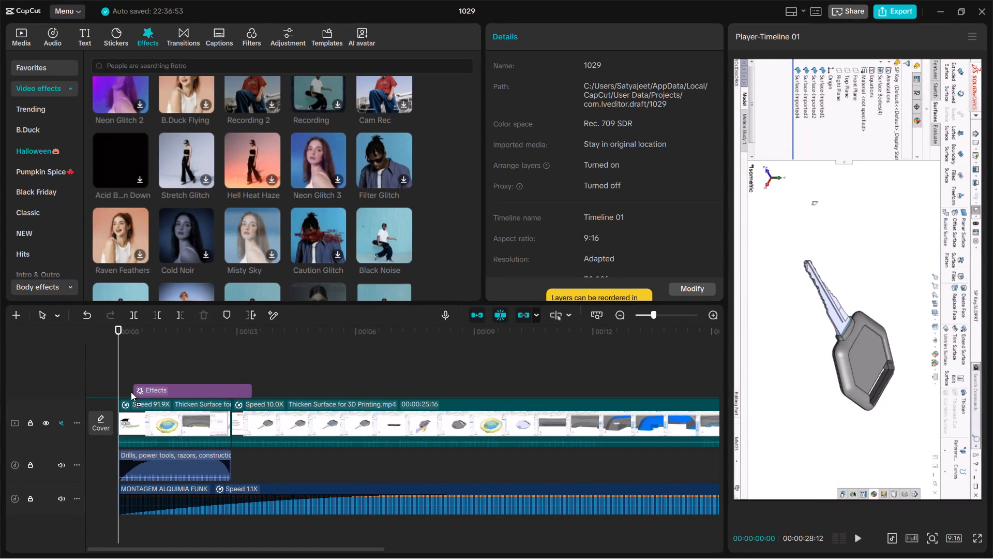
pyautogui.moveTo(131, 392); pyautogui.dragTo(116, 392)
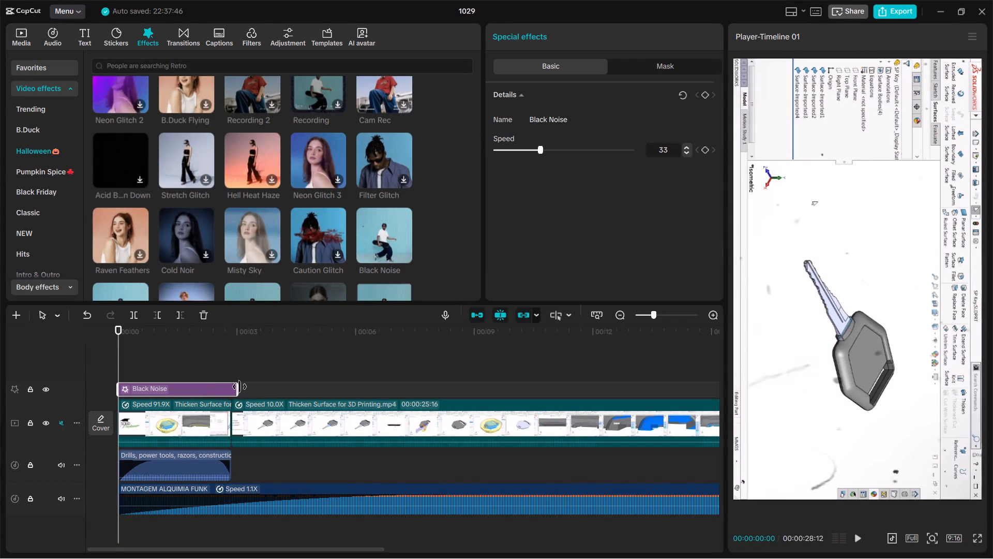
pyautogui.moveTo(237, 387); pyautogui.dragTo(228, 392)
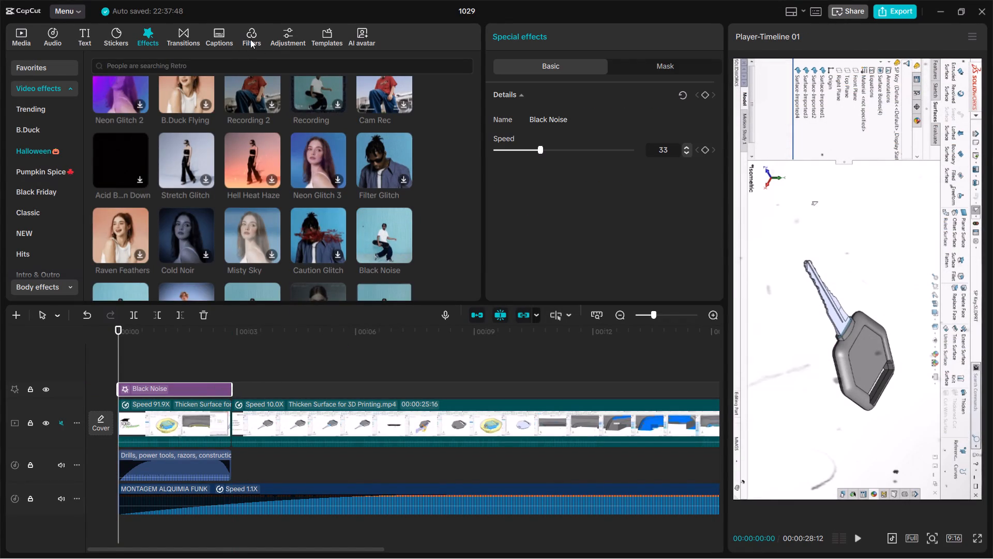
# Browse the Featured filters and preview Cloud Steps on the video.
pyautogui.click(220, 37)
pyautogui.click(242, 33)
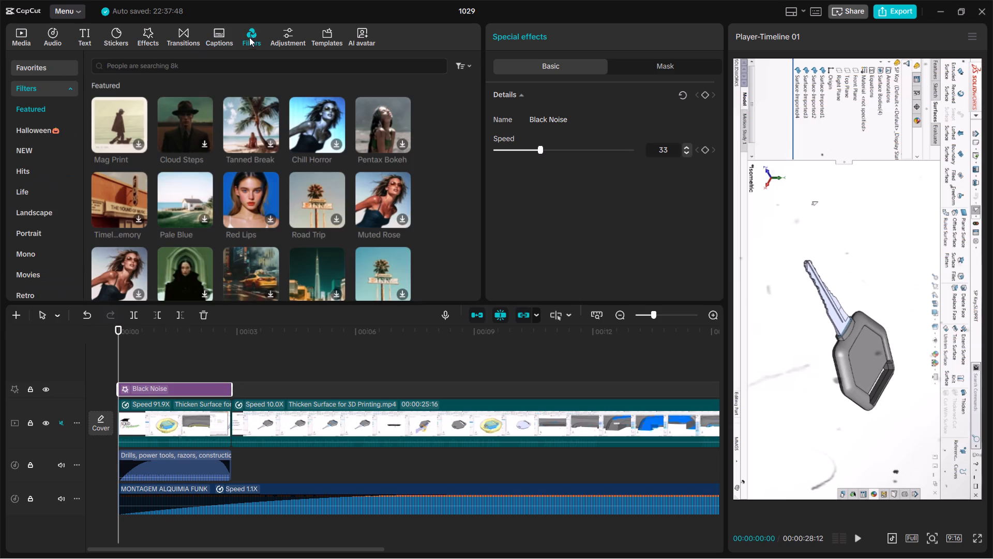
pyautogui.click(191, 121)
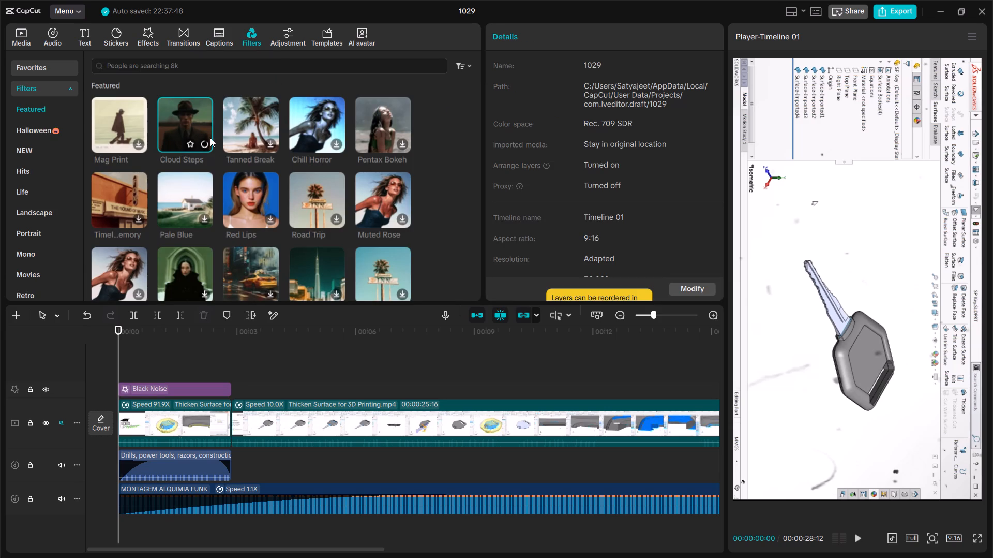
pyautogui.scroll(-3, 357, 206)
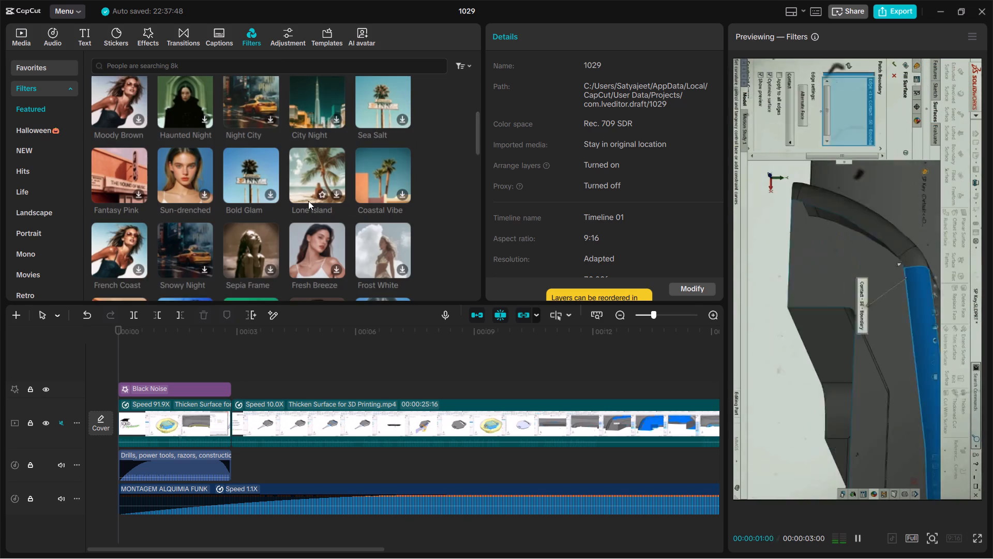
pyautogui.scroll(2, 277, 199)
pyautogui.scroll(-7, 277, 199)
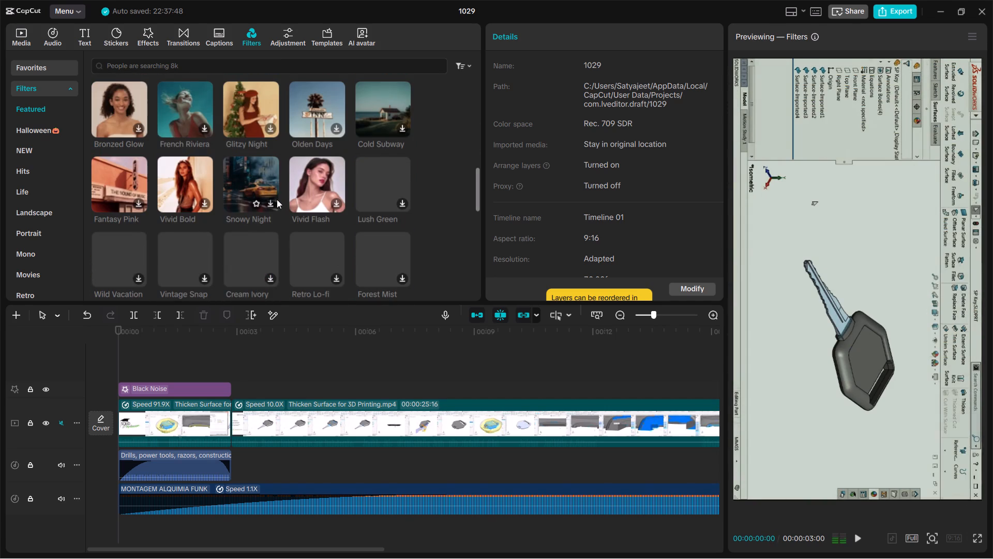
# Look through the Night filters and preview Black Ice on the video.
pyautogui.scroll(-3, 26, 201)
pyautogui.click(28, 172)
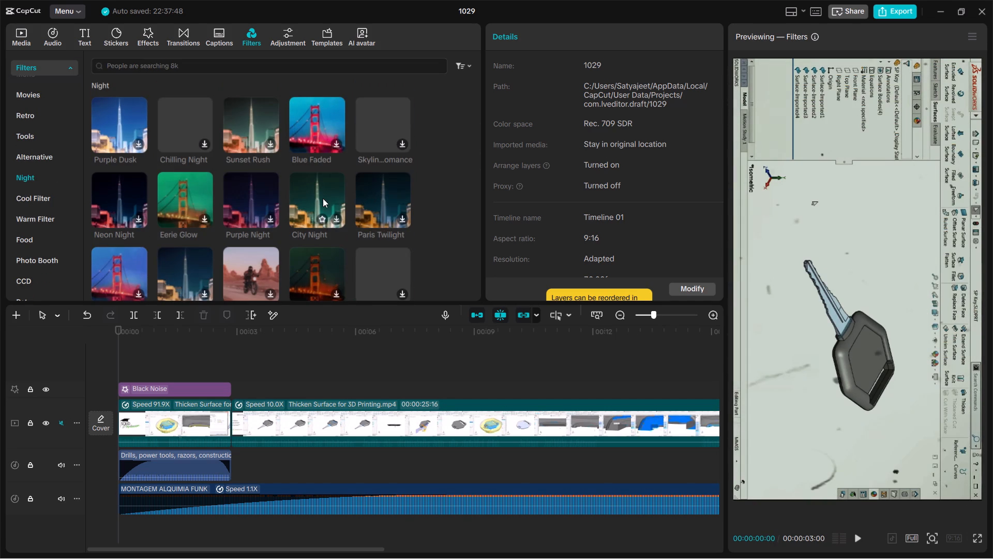
pyautogui.scroll(-6, 317, 198)
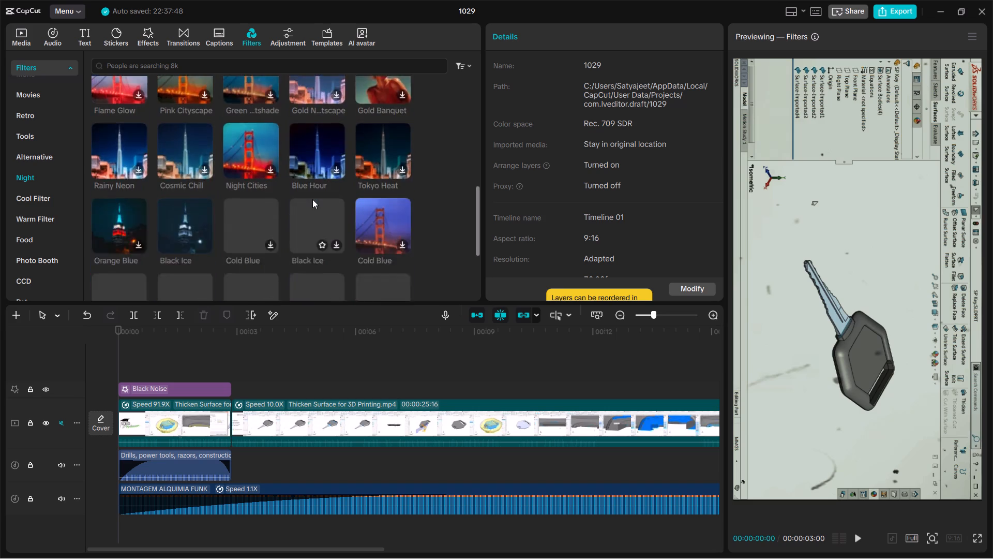
pyautogui.scroll(-2, 312, 199)
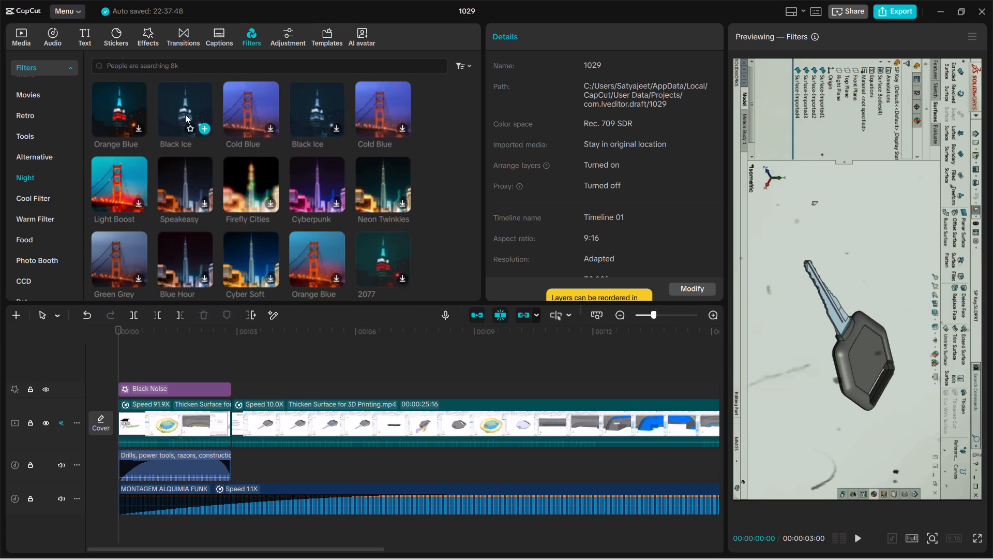
pyautogui.click(181, 113)
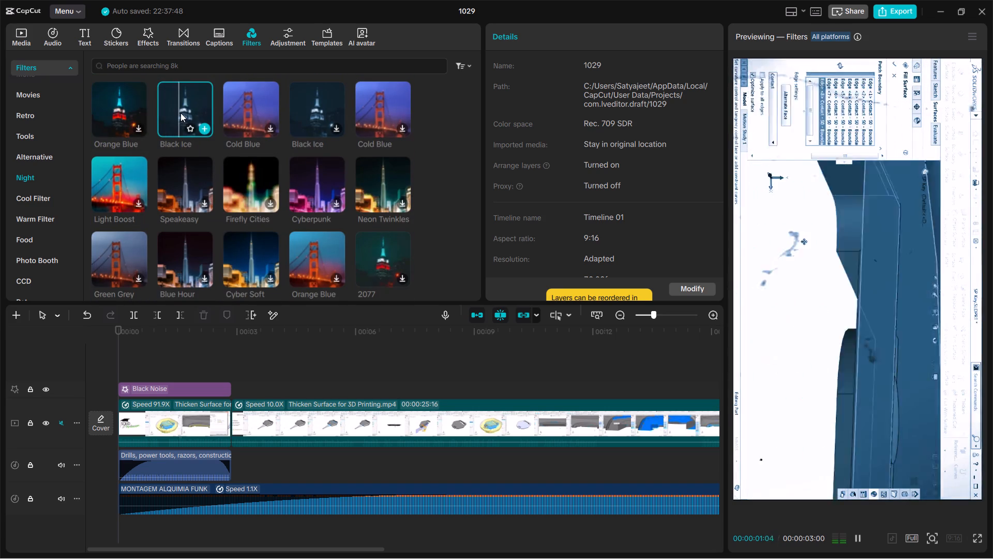
pyautogui.scroll(-4, 157, 189)
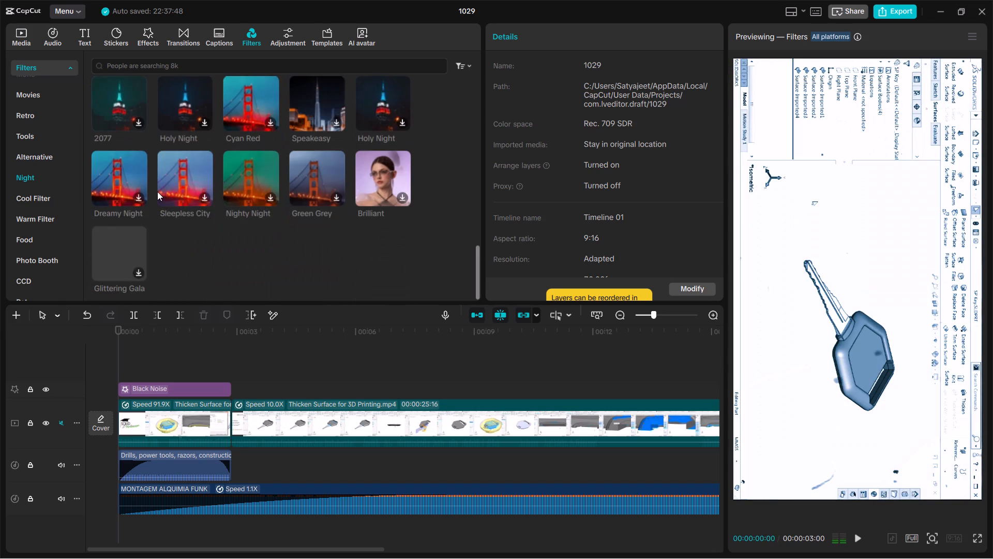
# Look through the Film filters and preview Warm Glam on the video.
pyautogui.scroll(-4, 44, 217)
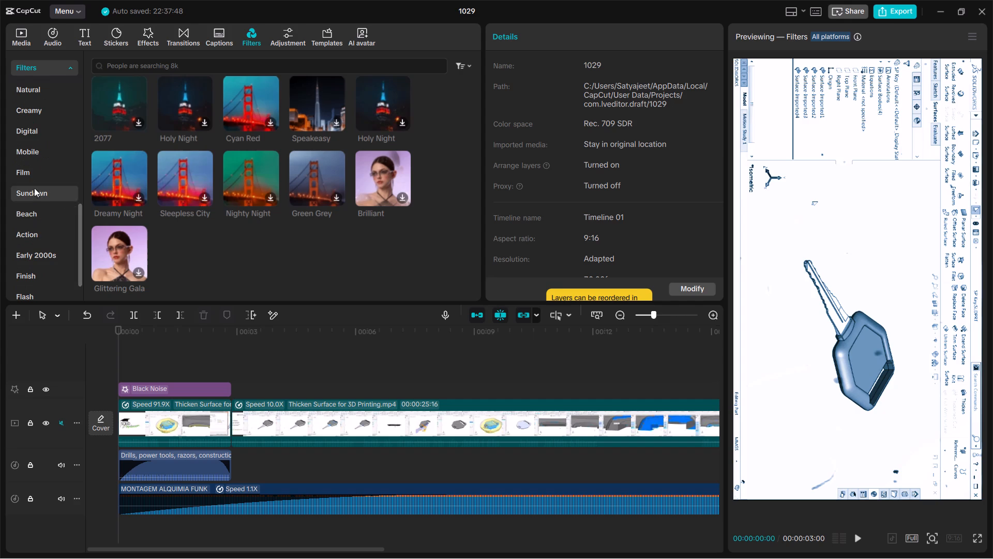
pyautogui.click(34, 185)
pyautogui.click(35, 176)
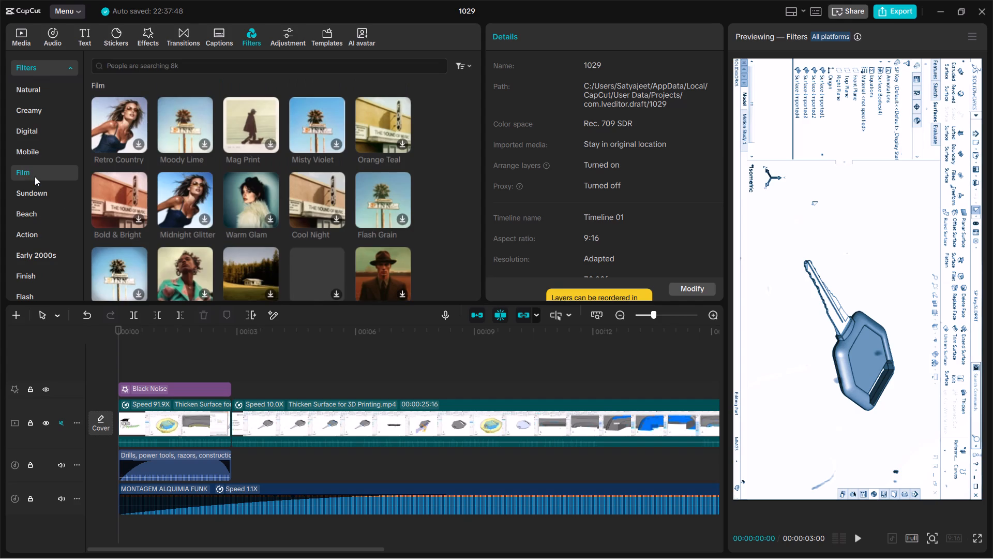
pyautogui.click(253, 183)
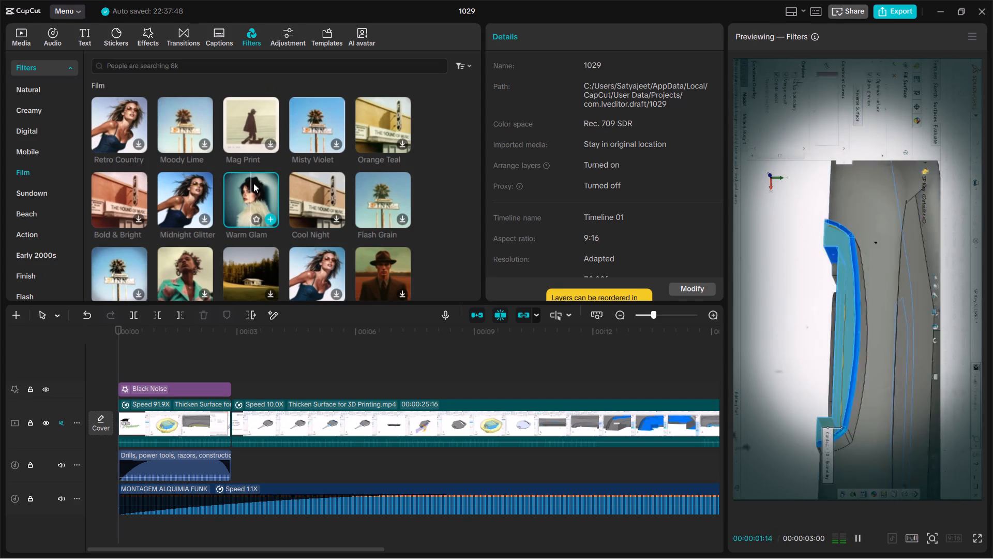
pyautogui.scroll(-7, 291, 158)
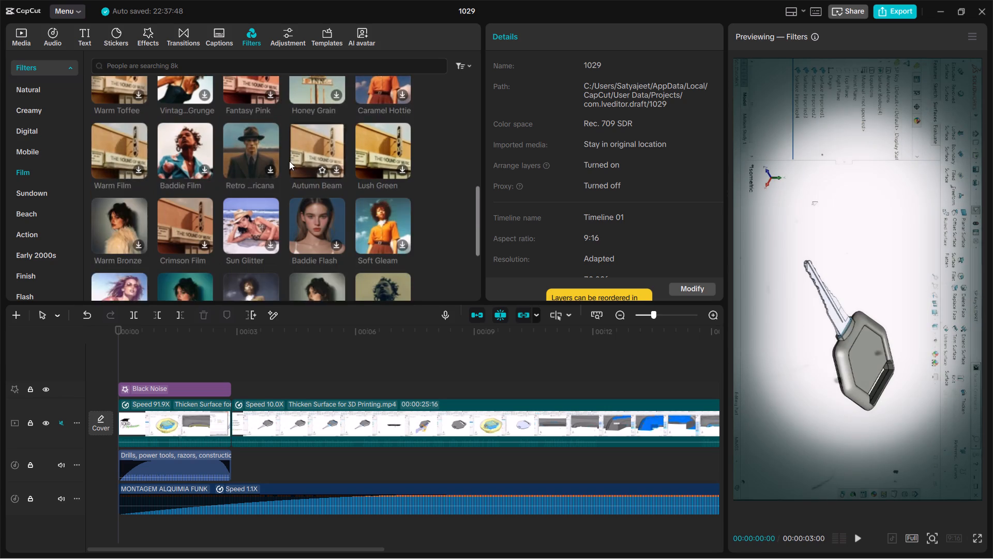
pyautogui.scroll(-4, 287, 164)
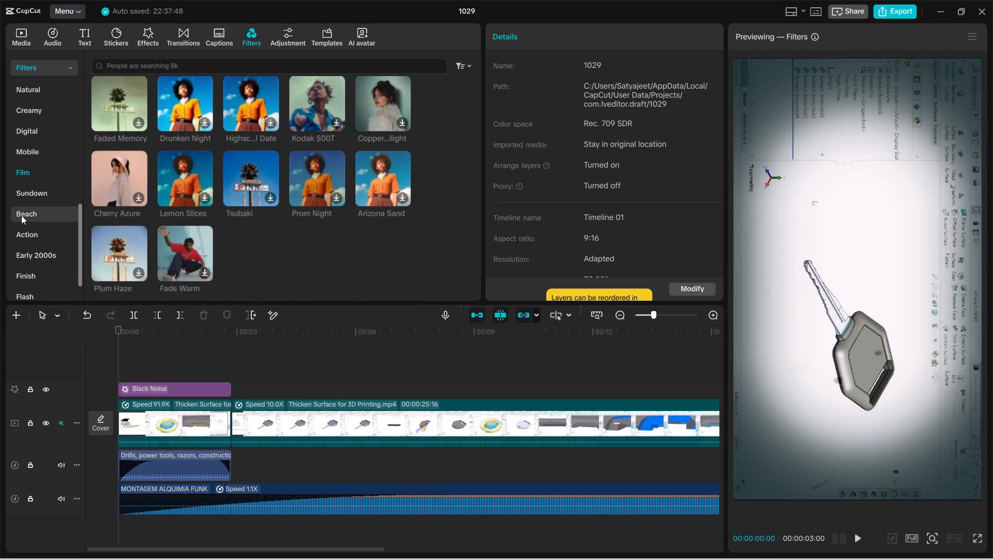
# Check the Early 2000s and Finish filter categories and preview the Newsprint filter on the video.
pyautogui.scroll(-3, 21, 215)
pyautogui.click(48, 243)
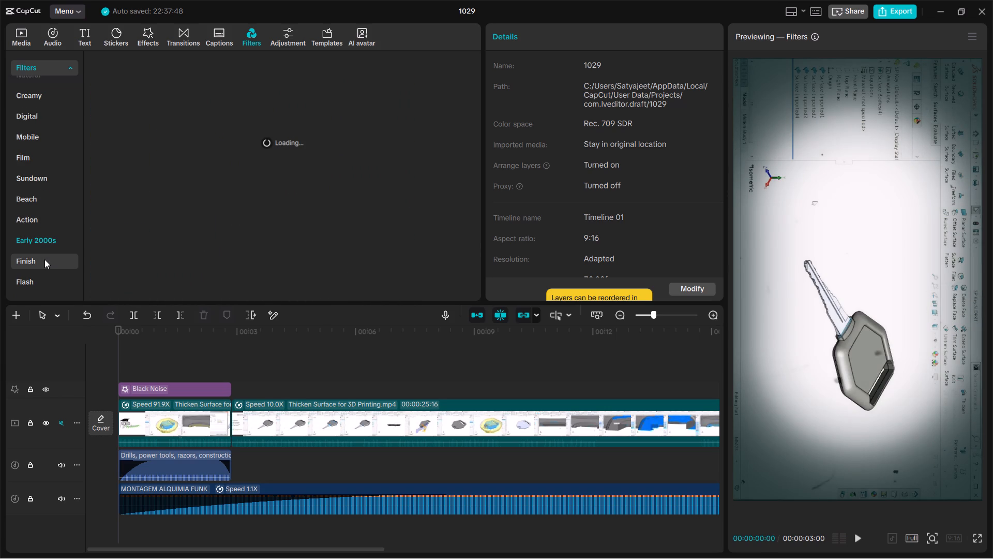
pyautogui.click(44, 259)
pyautogui.click(249, 193)
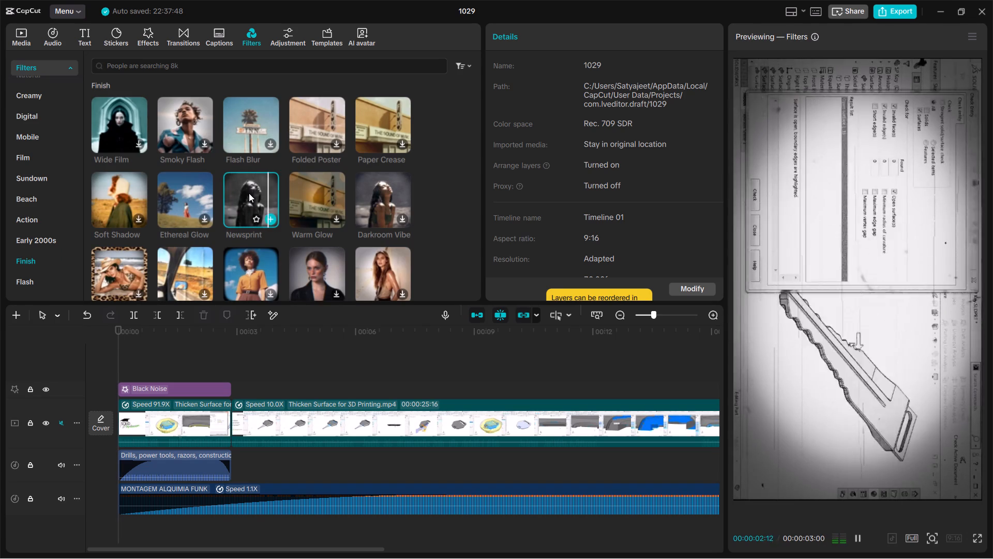
# Add the Analog Horror filter from the Finish category at the timeline start and trim it to the opening clip's length.
pyautogui.scroll(-4, 361, 190)
pyautogui.click(177, 196)
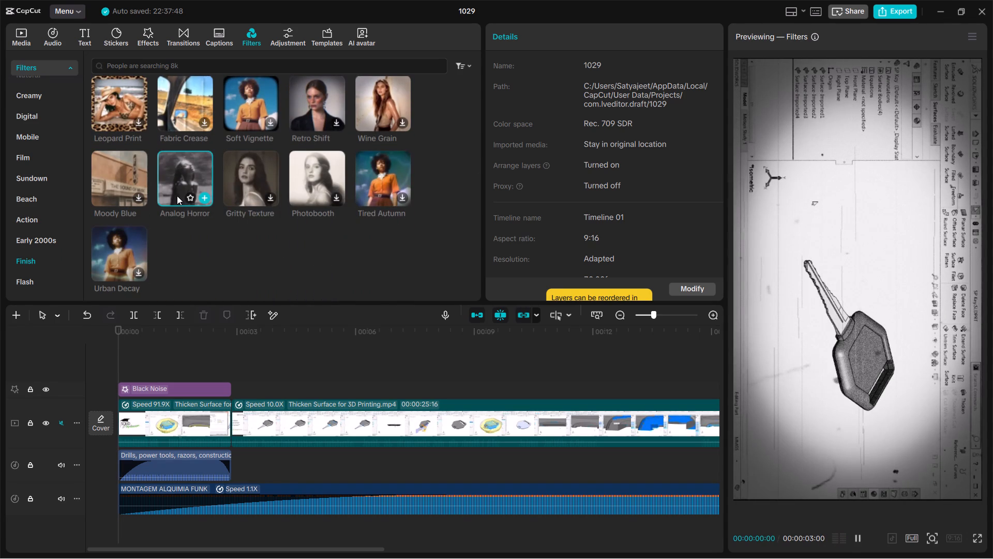
pyautogui.moveTo(178, 191); pyautogui.dragTo(180, 218)
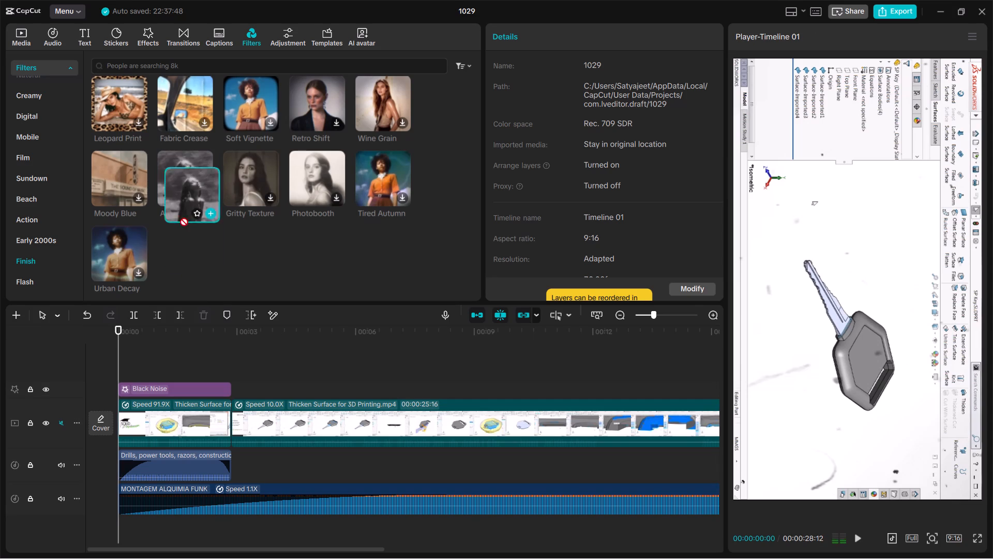
pyautogui.moveTo(180, 218); pyautogui.dragTo(116, 369)
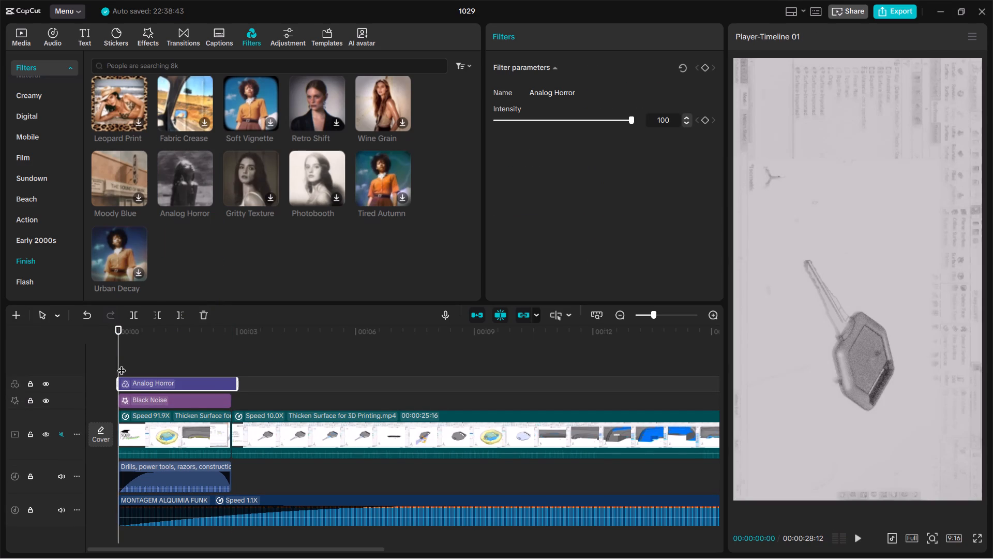
pyautogui.press('space')
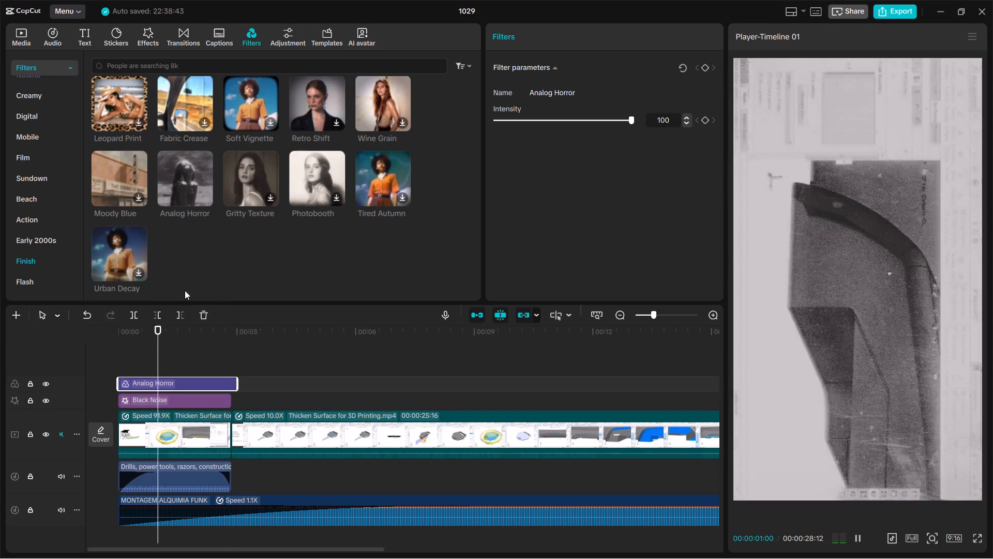
pyautogui.press('space')
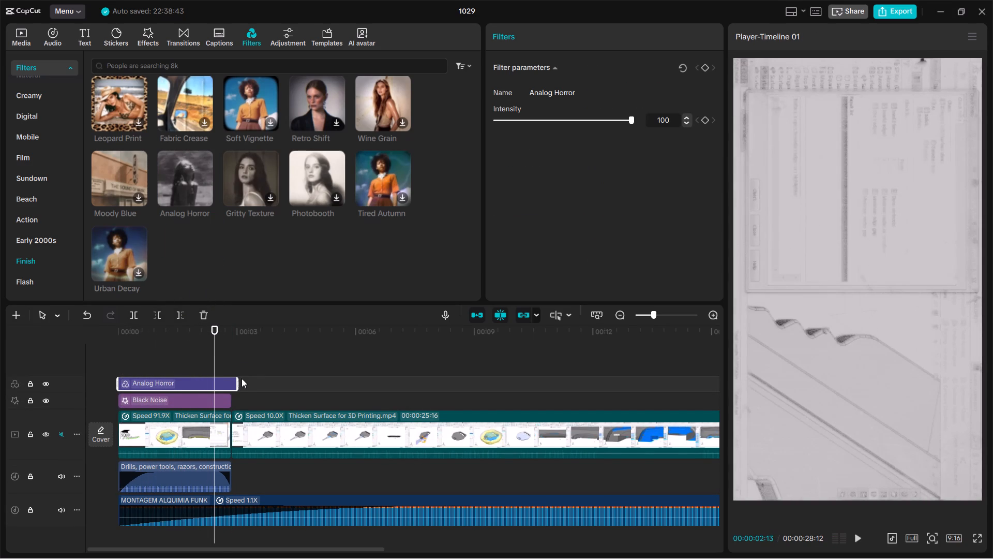
pyautogui.moveTo(238, 382); pyautogui.dragTo(227, 384)
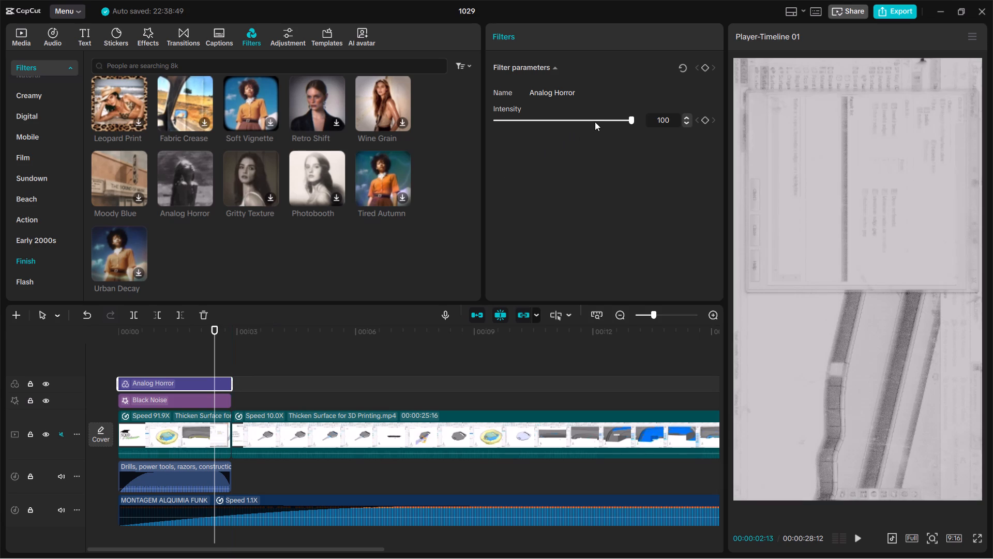
# Reduce the Analog Horror filter's intensity to 4.
pyautogui.moveTo(595, 122); pyautogui.dragTo(492, 150)
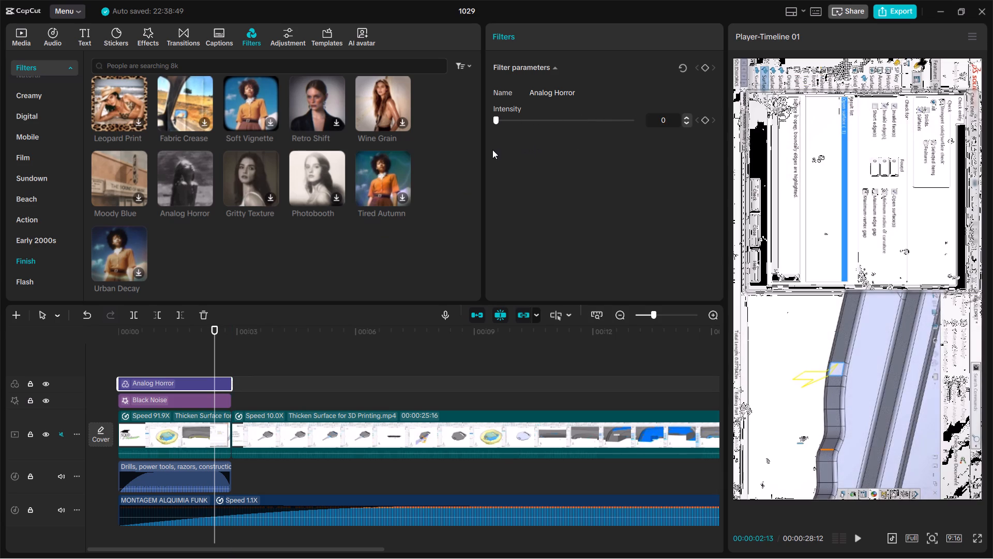
pyautogui.moveTo(492, 150); pyautogui.dragTo(501, 155)
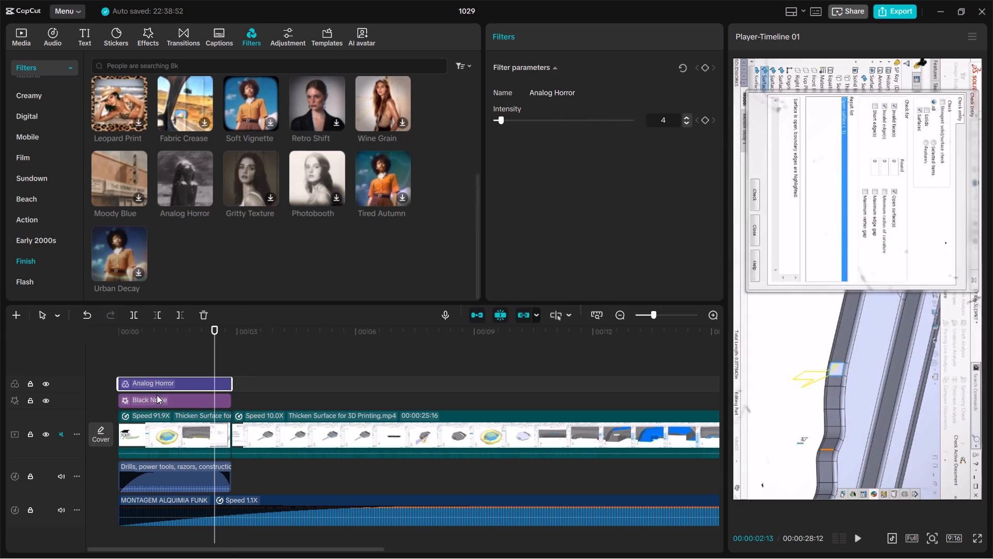
# Set the Black Noise effect's speed to 8.
pyautogui.click(157, 397)
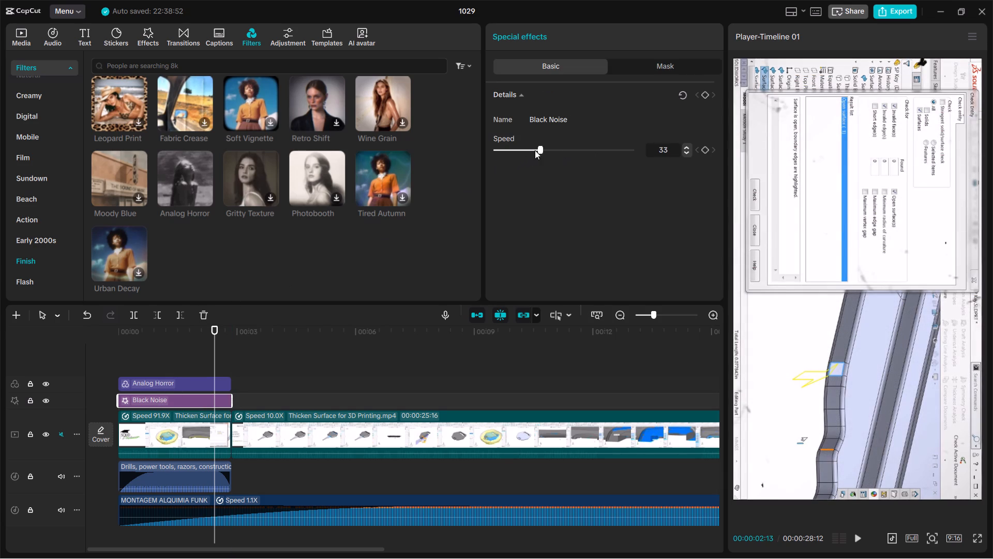
pyautogui.moveTo(535, 150); pyautogui.dragTo(501, 156)
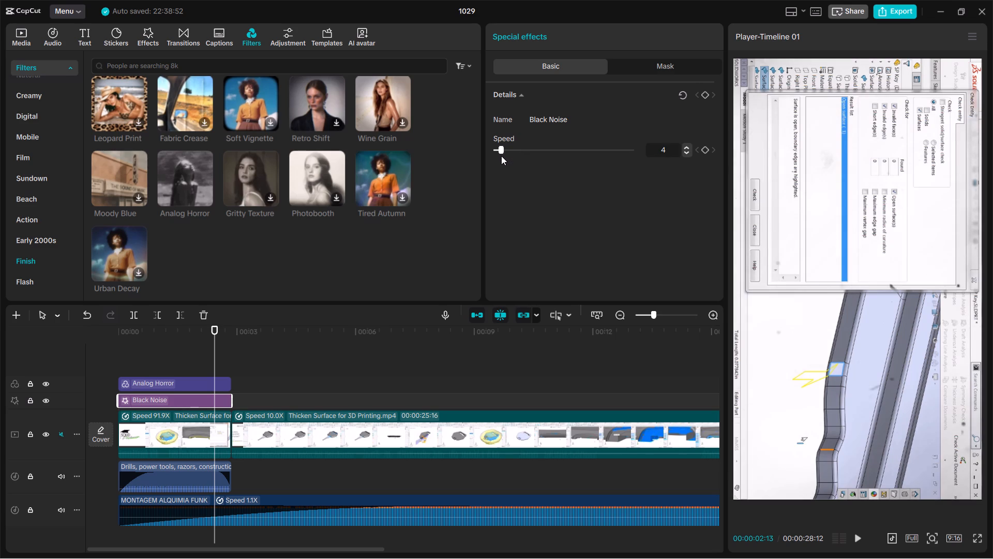
pyautogui.moveTo(501, 156); pyautogui.dragTo(507, 155)
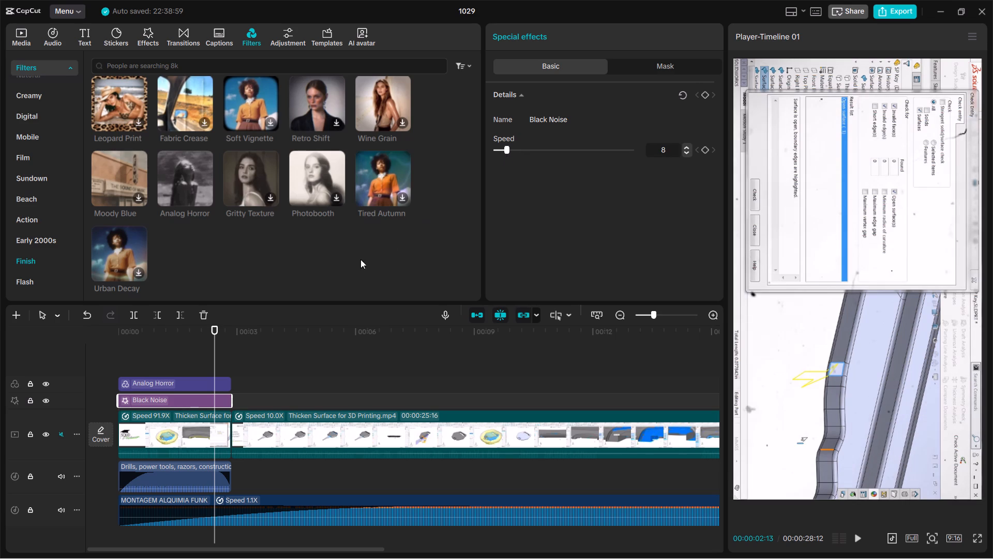
# Play the video from the start to check the toned-down intro filter and effect.
pyautogui.press('space')
pyautogui.press('space')
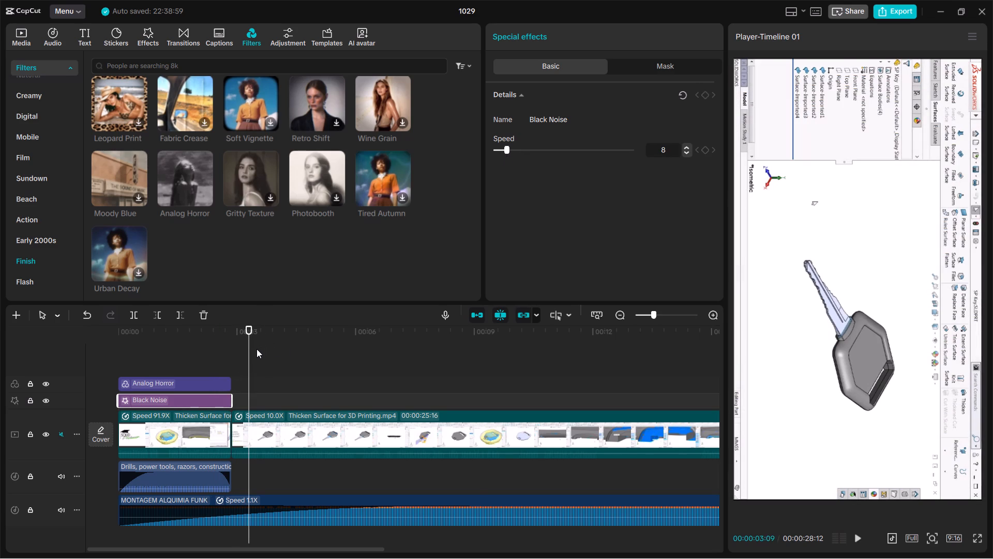
pyautogui.moveTo(251, 350); pyautogui.dragTo(77, 326)
pyautogui.press('space')
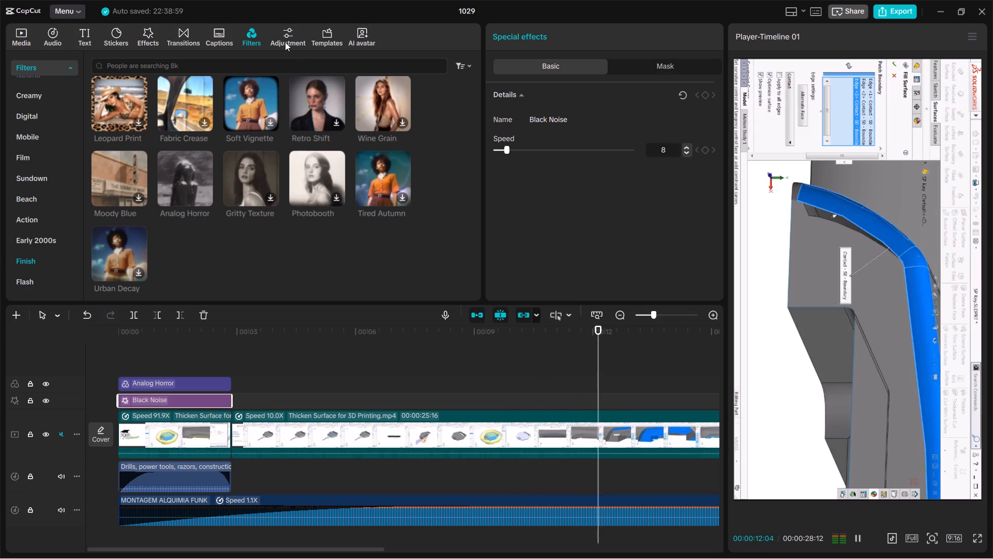
# Add a custom adjustment layer starting right after the opening clip and extend it to the end of the 10.0X clip.
pyautogui.click(285, 42)
pyautogui.moveTo(132, 81); pyautogui.dragTo(292, 392)
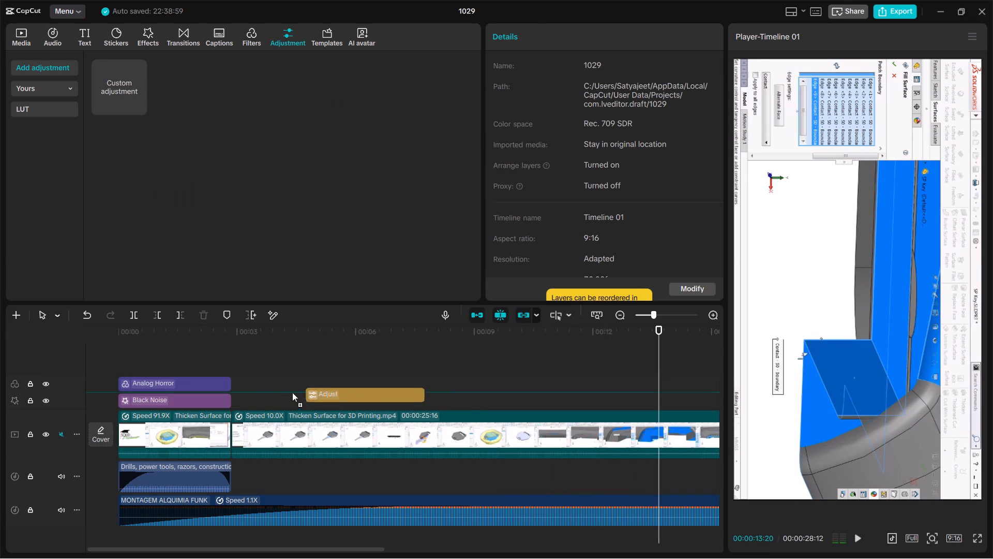
pyautogui.moveTo(292, 392); pyautogui.dragTo(233, 400)
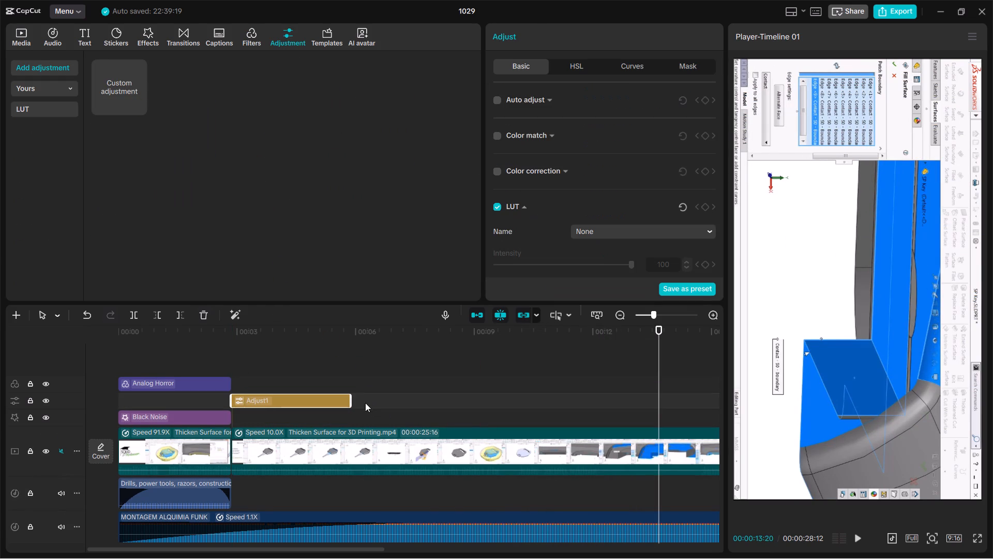
pyautogui.moveTo(351, 401); pyautogui.dragTo(711, 422)
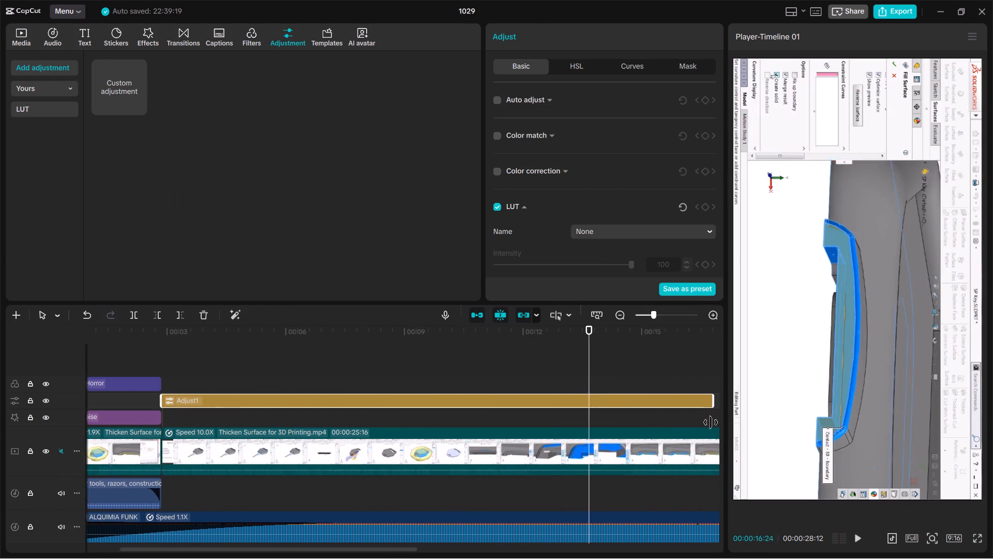
pyautogui.moveTo(711, 422); pyautogui.dragTo(492, 429)
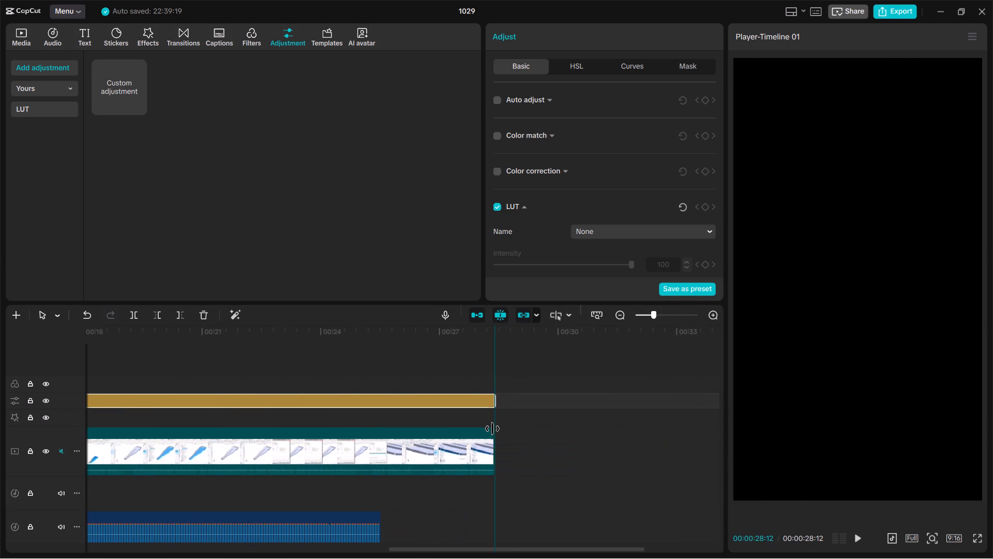
pyautogui.moveTo(492, 429); pyautogui.dragTo(492, 429)
# Extend the MONTAGEM ALQUIMIA FUNK music clip to the end of the video.
pyautogui.moveTo(416, 521); pyautogui.dragTo(529, 505)
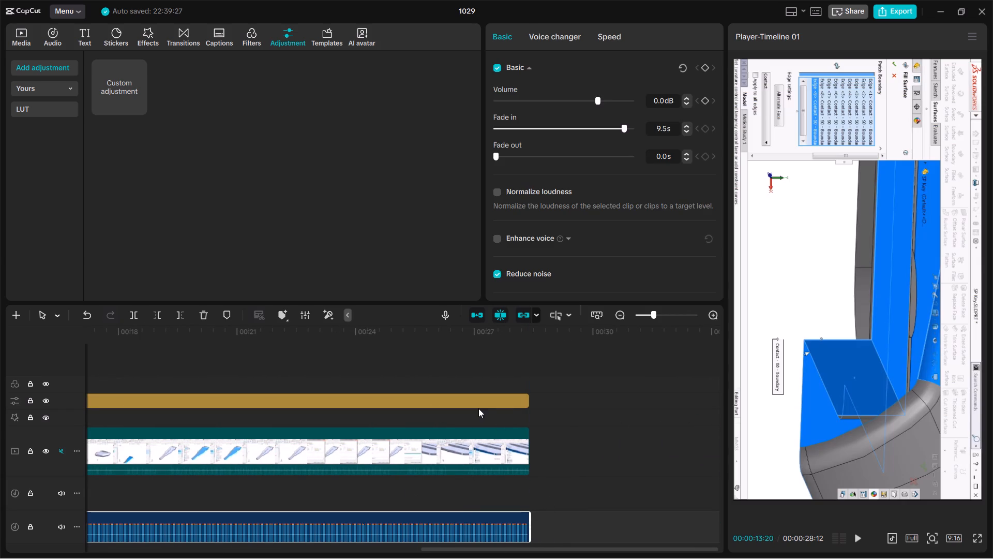
# Turn on Auto adjust for the adjustment layer and set its intensity to 91.
pyautogui.click(475, 404)
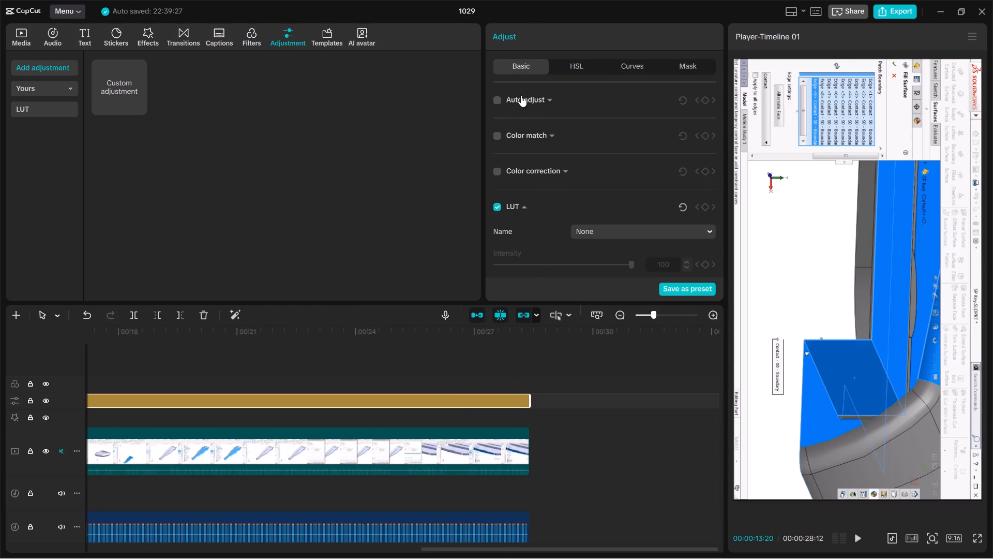
pyautogui.click(502, 99)
pyautogui.click(499, 101)
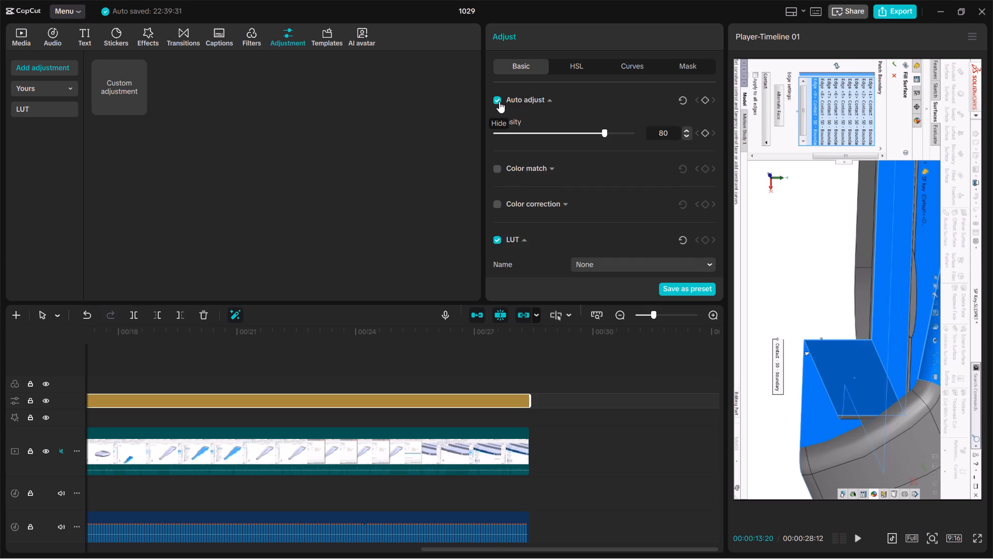
pyautogui.moveTo(601, 130); pyautogui.dragTo(625, 141)
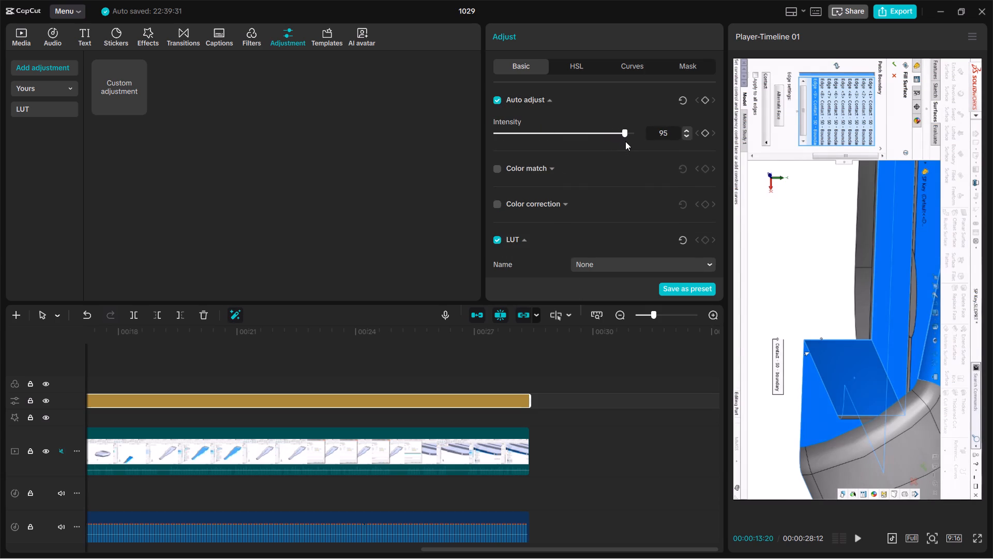
pyautogui.moveTo(625, 141); pyautogui.dragTo(620, 140)
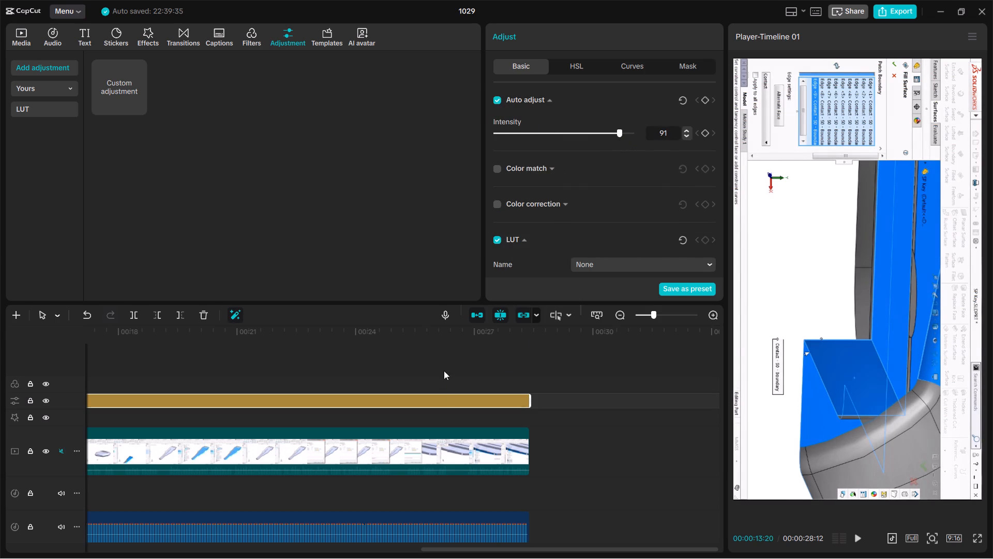
# Play the whole video from the start to review the edit, and return the playhead to the beginning.
pyautogui.click(444, 369)
pyautogui.moveTo(443, 369); pyautogui.dragTo(52, 444)
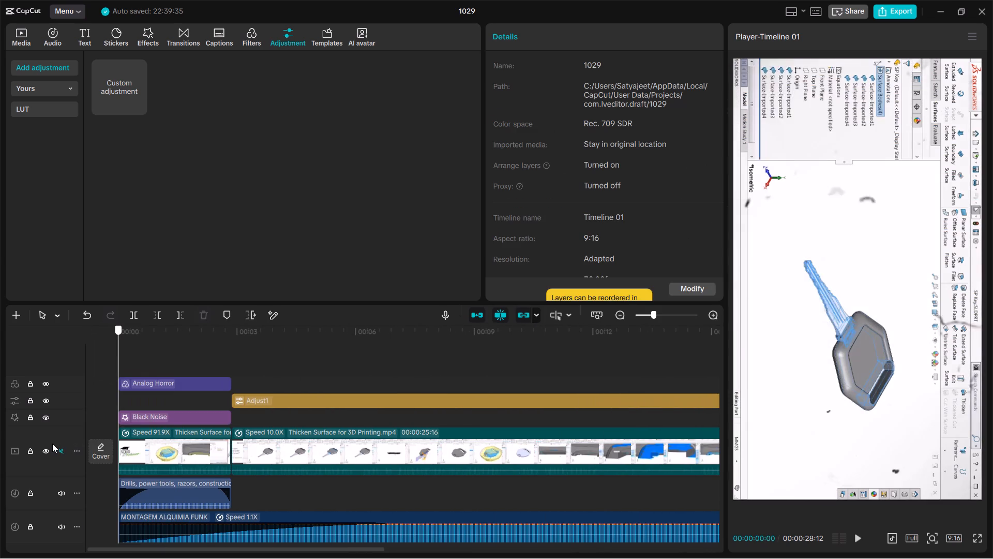
pyautogui.moveTo(52, 444); pyautogui.dragTo(44, 440)
pyautogui.press('space')
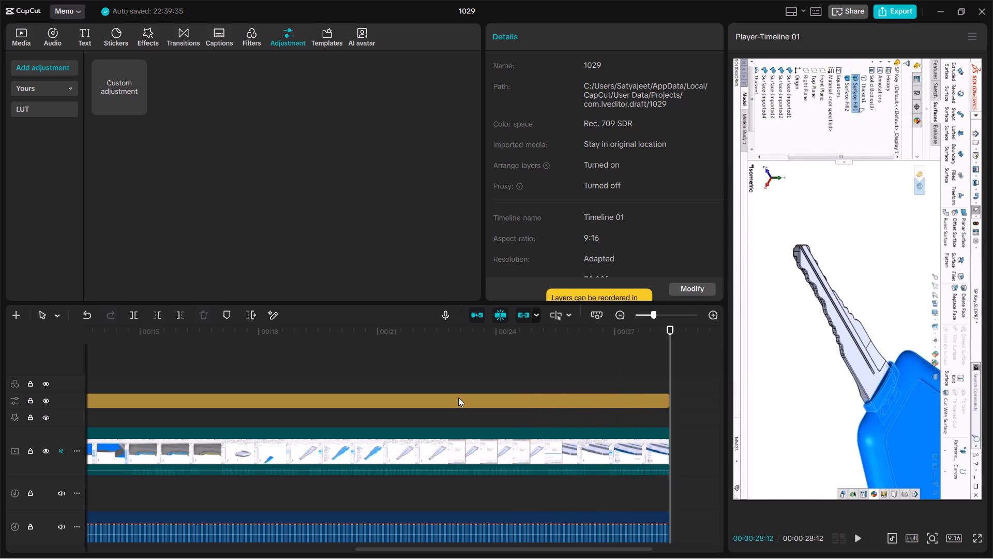
pyautogui.press('space')
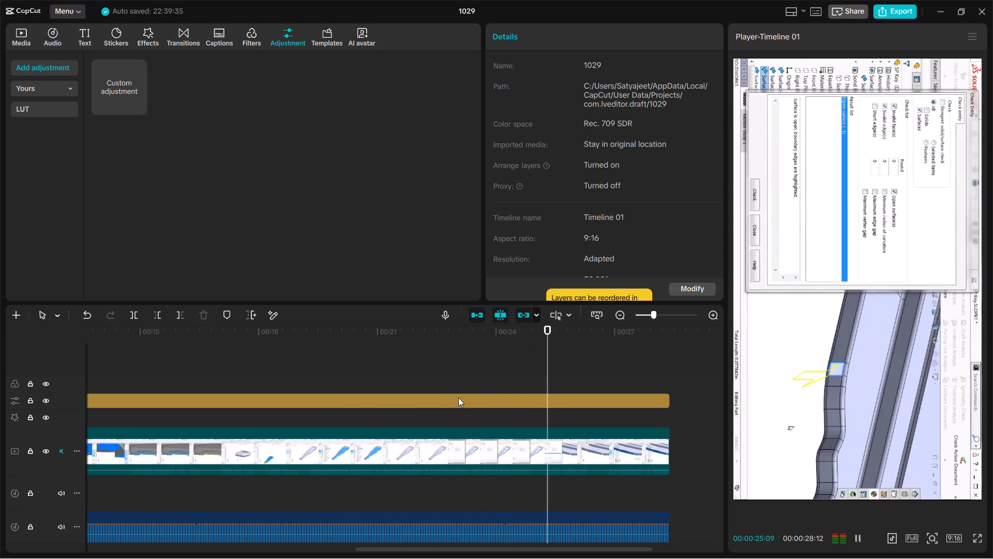
pyautogui.click(624, 367)
pyautogui.moveTo(624, 367); pyautogui.dragTo(32, 443)
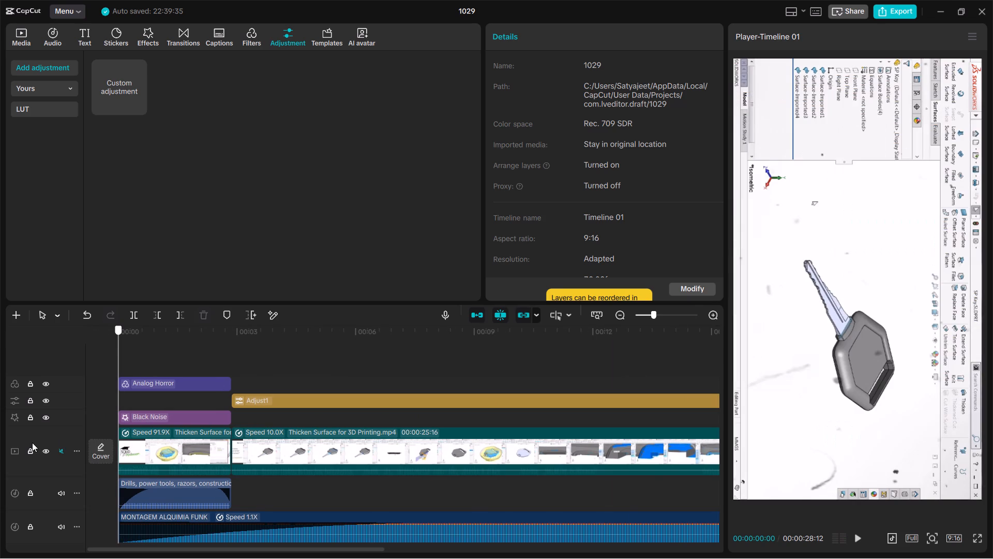
pyautogui.moveTo(32, 443); pyautogui.dragTo(31, 444)
# Apply the Fade In entrance animation to the opening clip with a 1.1 s duration and preview it from the start.
pyautogui.click(143, 453)
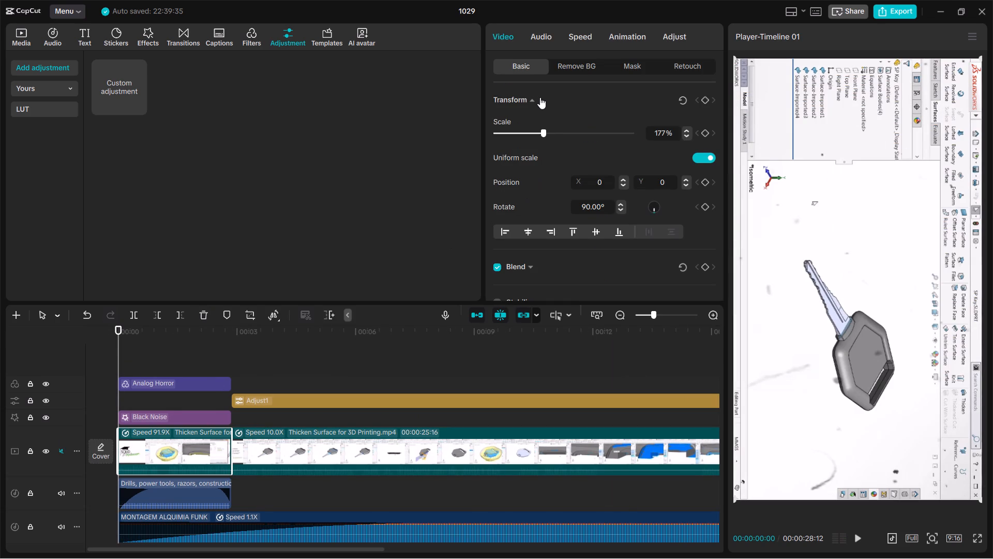
pyautogui.click(620, 37)
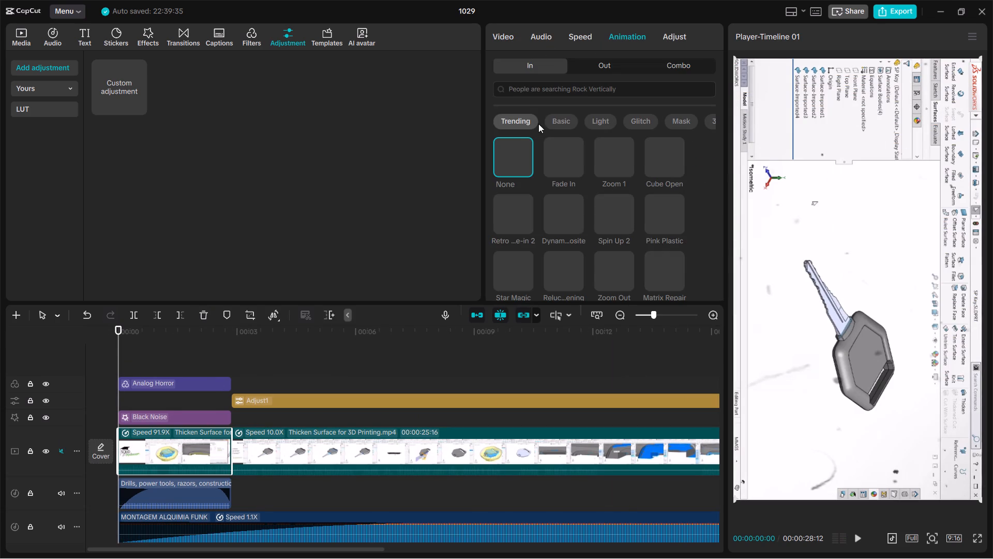
pyautogui.click(563, 155)
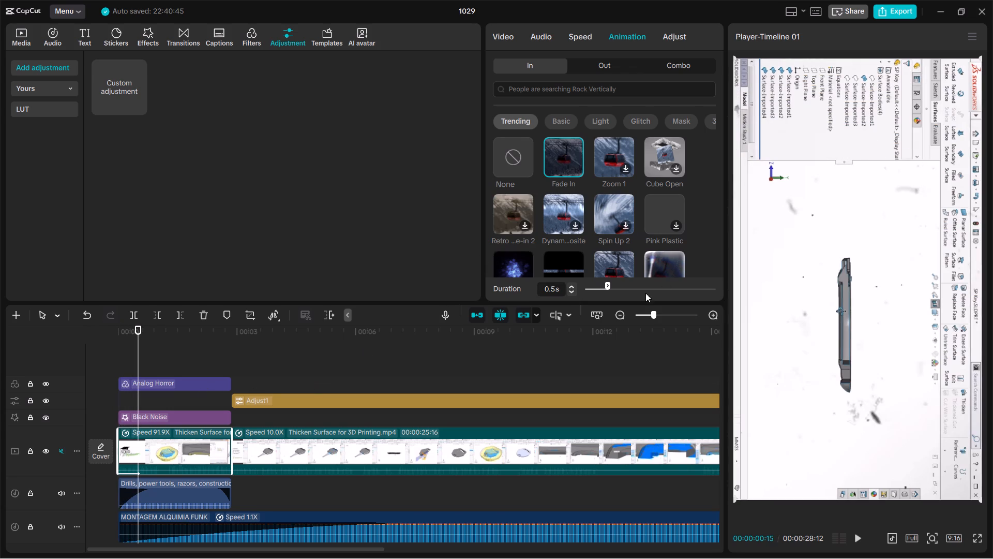
pyautogui.moveTo(606, 286); pyautogui.dragTo(641, 288)
pyautogui.moveTo(641, 288); pyautogui.dragTo(633, 291)
pyautogui.press('space')
pyautogui.press('space')
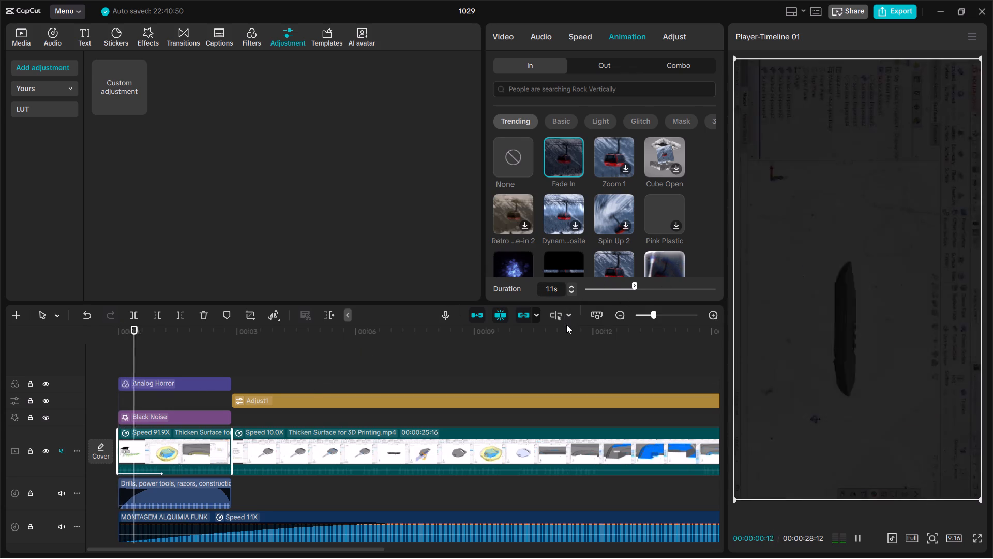
pyautogui.press('space')
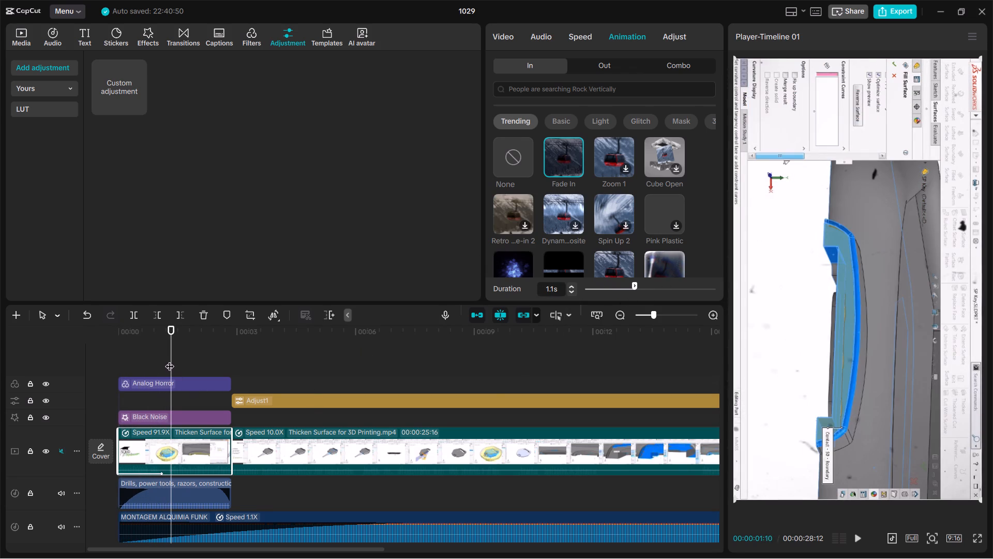
pyautogui.moveTo(170, 360); pyautogui.dragTo(41, 386)
pyautogui.press('space')
pyautogui.press('space')
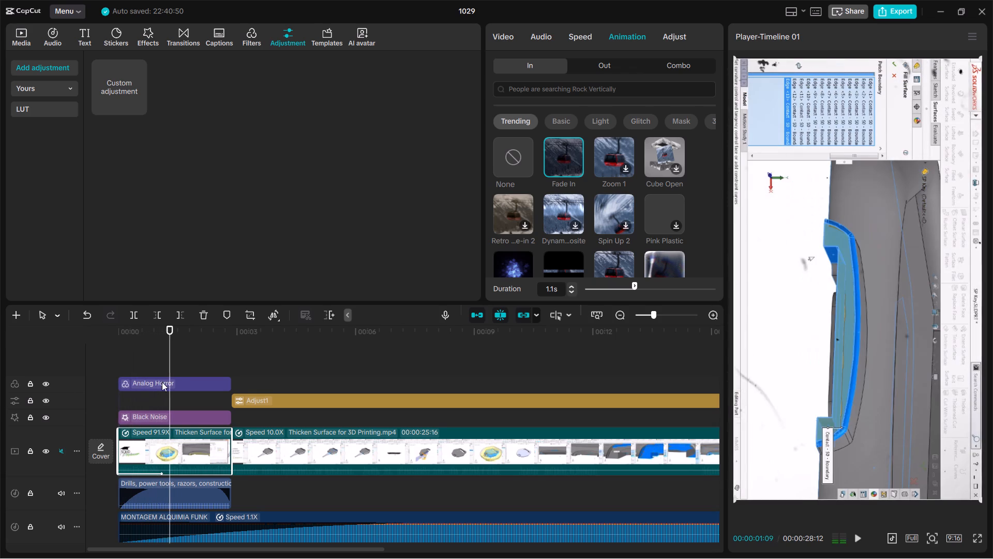
pyautogui.moveTo(171, 360); pyautogui.dragTo(46, 388)
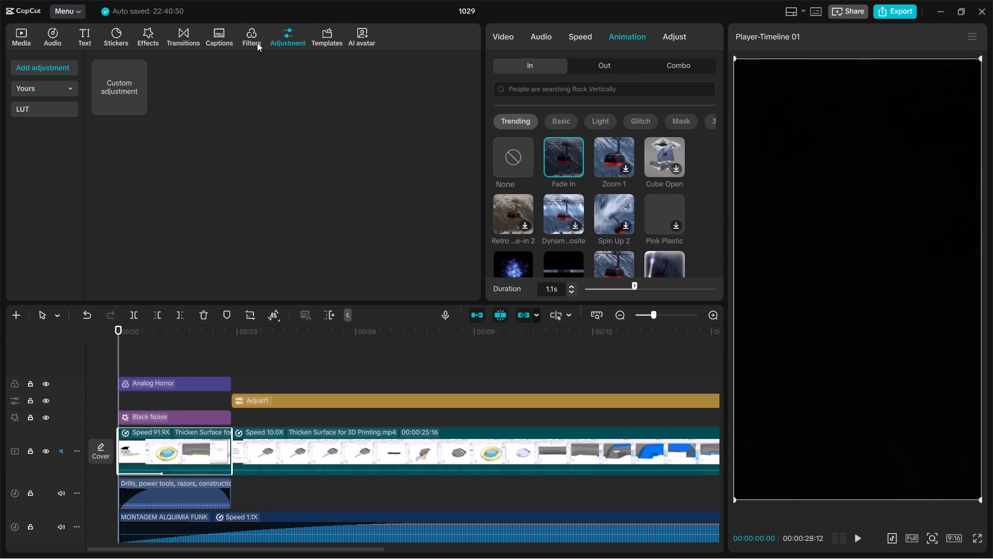
# Add a default text layer at the start of the timeline above Analog Horror and shorten it to about 1.5 s.
pyautogui.click(88, 33)
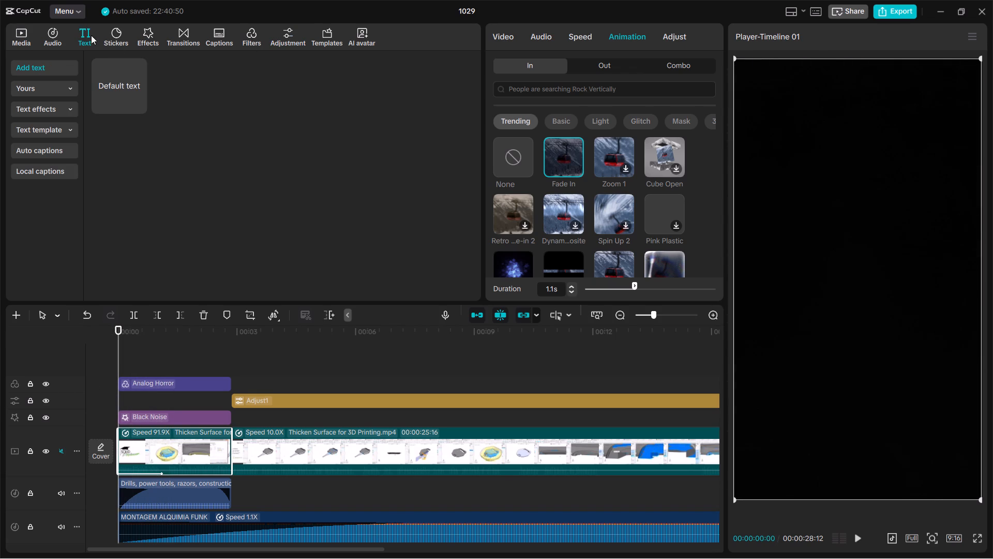
pyautogui.moveTo(107, 71); pyautogui.dragTo(117, 368)
pyautogui.moveTo(237, 378); pyautogui.dragTo(165, 383)
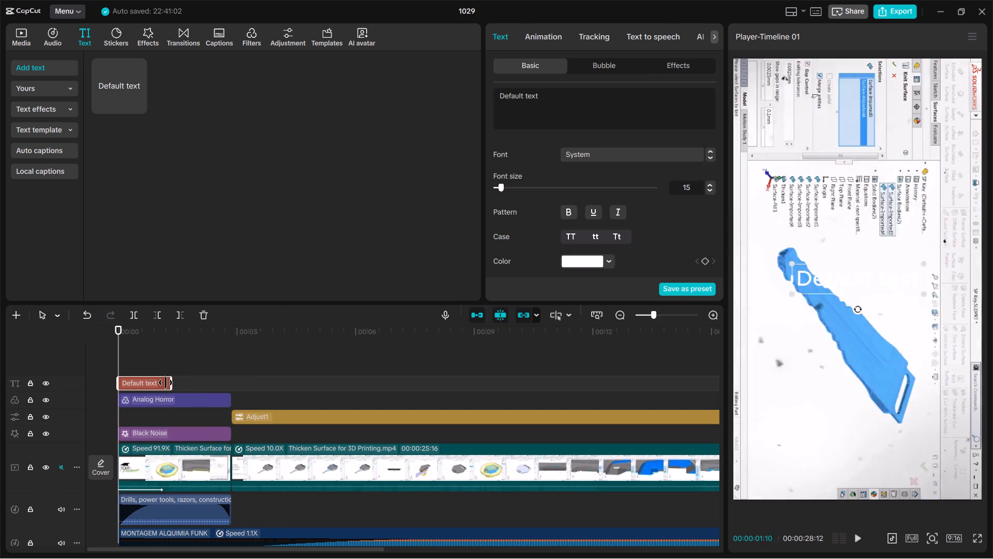
pyautogui.moveTo(165, 383); pyautogui.dragTo(174, 383)
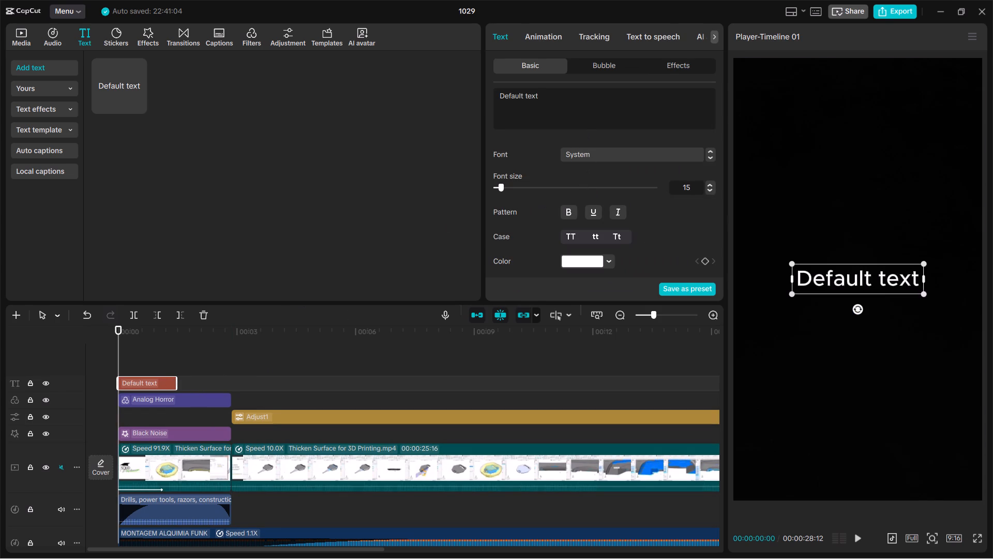
# Replace the default text with SURFACE MODLING.
pyautogui.doubleClick(582, 100)
pyautogui.click(582, 100)
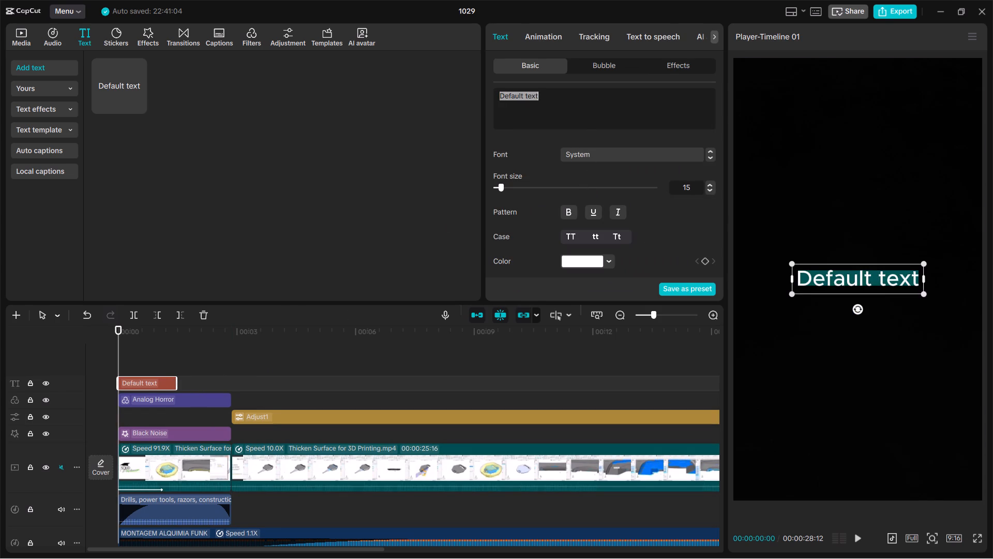
pyautogui.write('SUR')
pyautogui.write('FACE')
pyautogui.press('space')
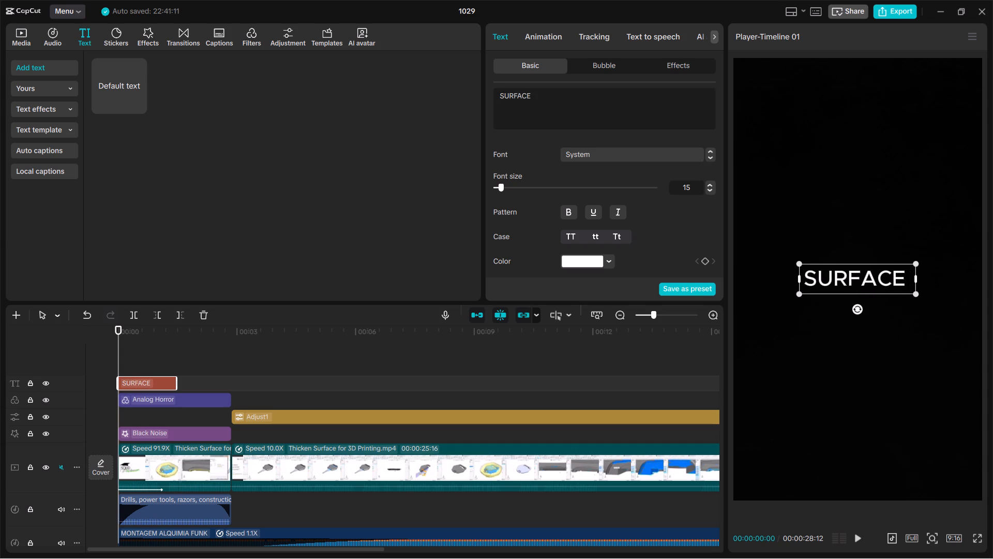
pyautogui.write('MODLING')
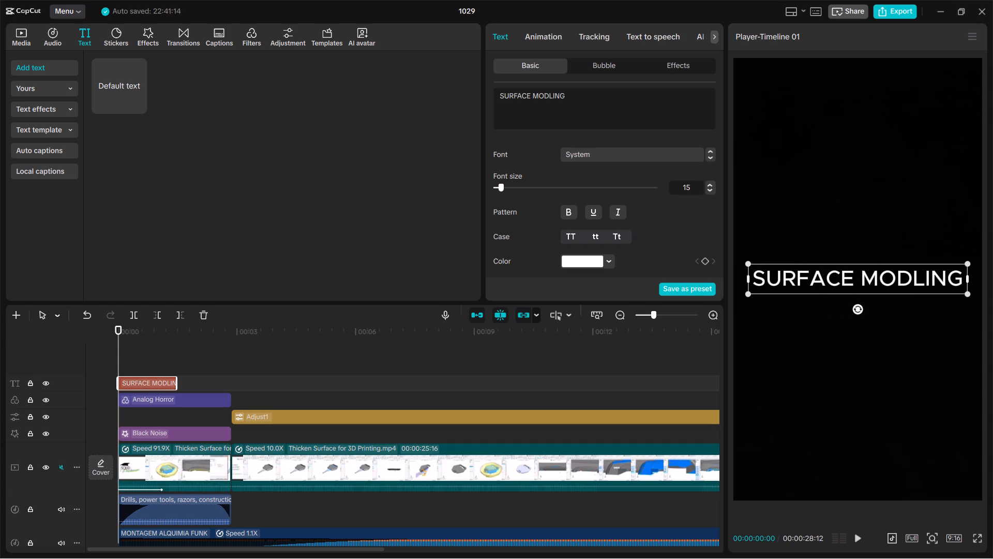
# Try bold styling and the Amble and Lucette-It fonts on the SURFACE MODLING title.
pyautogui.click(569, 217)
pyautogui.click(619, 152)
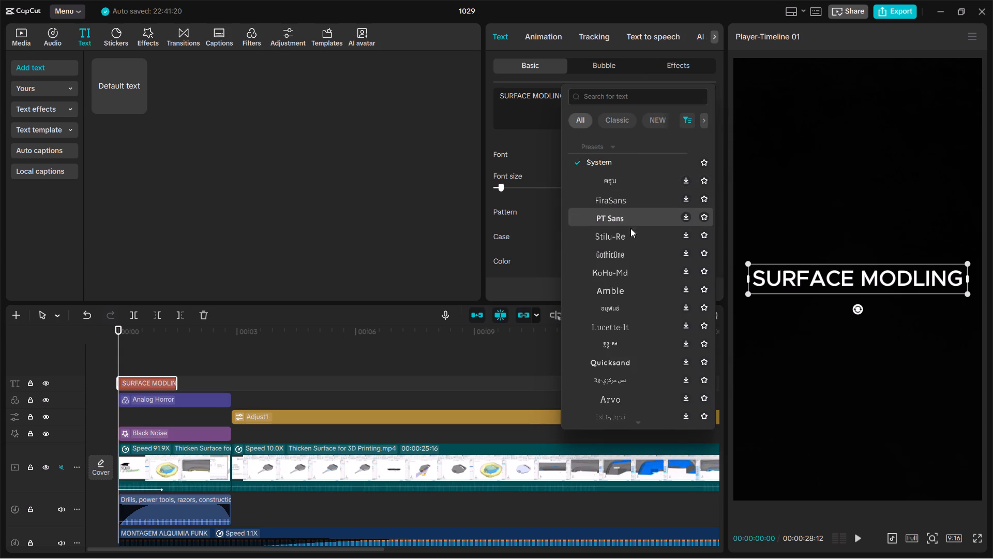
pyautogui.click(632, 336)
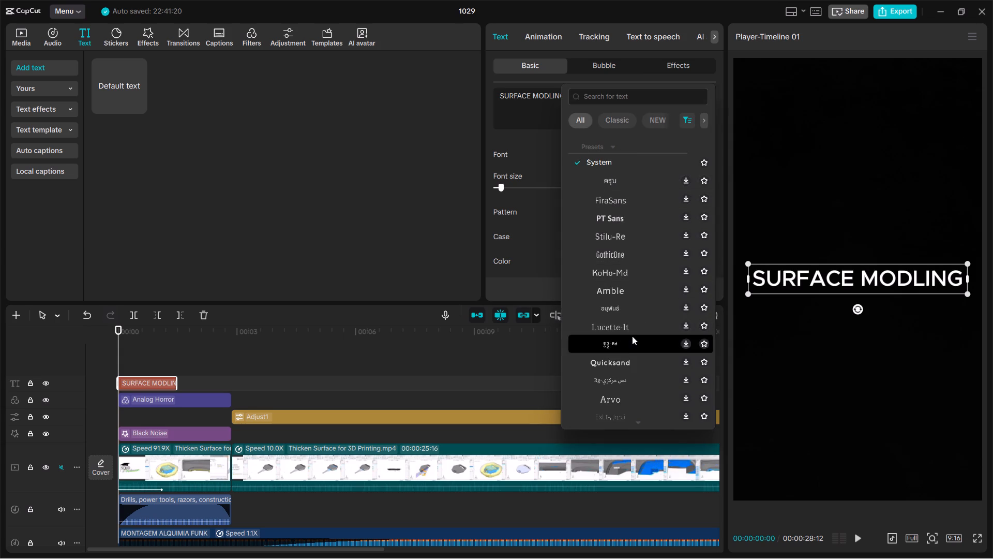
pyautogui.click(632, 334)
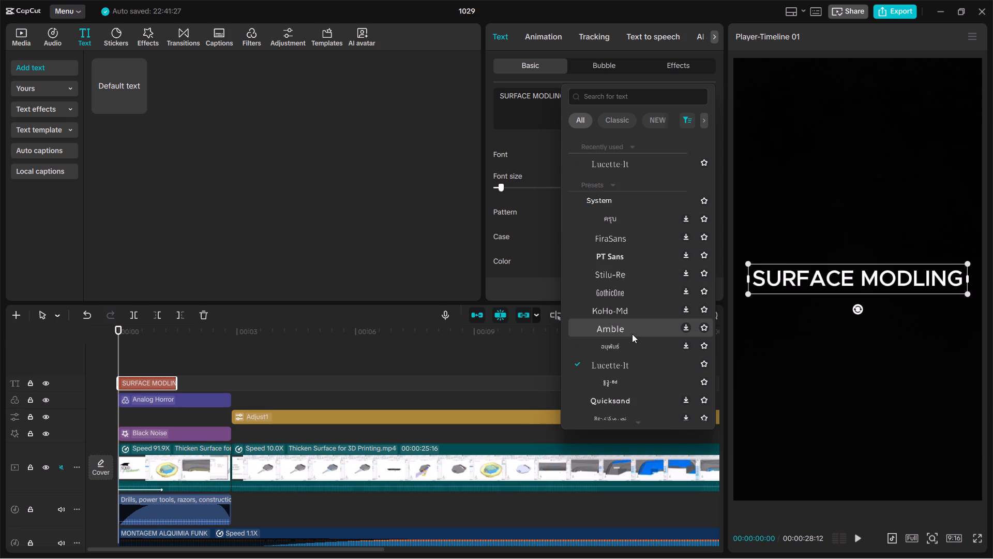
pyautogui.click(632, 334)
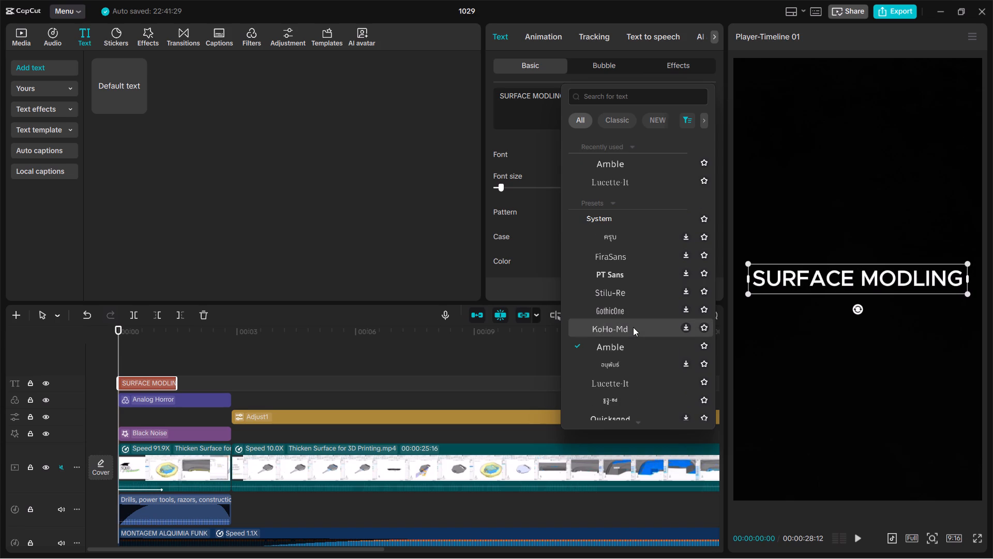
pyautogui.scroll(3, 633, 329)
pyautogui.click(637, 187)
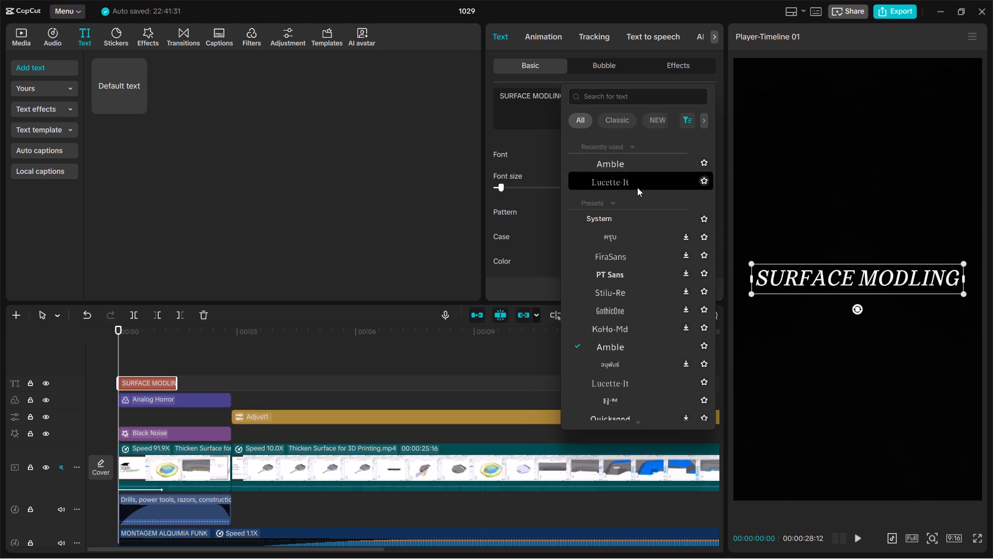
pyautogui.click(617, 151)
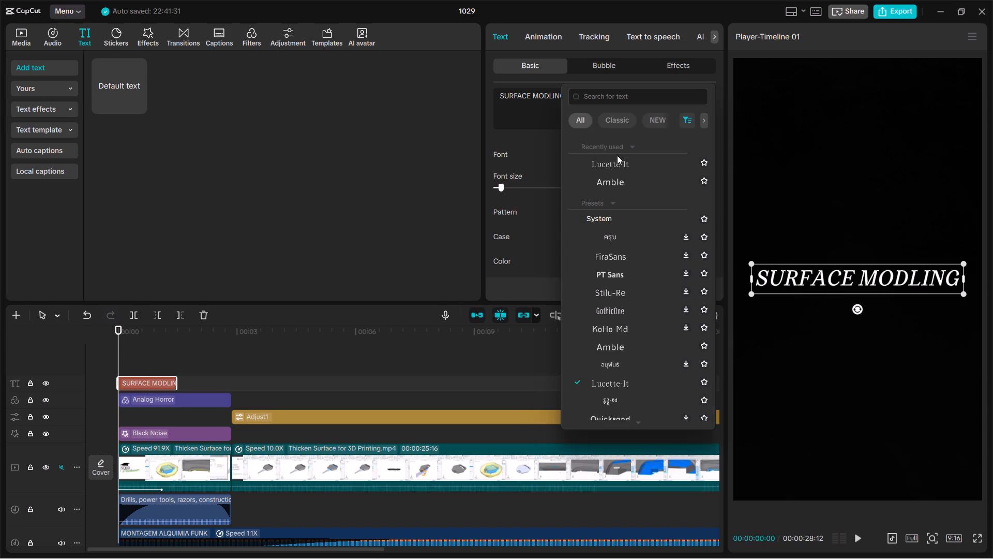
# Search the fonts for I PHONE, set the title to IndivisibleAPP-Bold, and leave the extra bold style off.
pyautogui.click(622, 94)
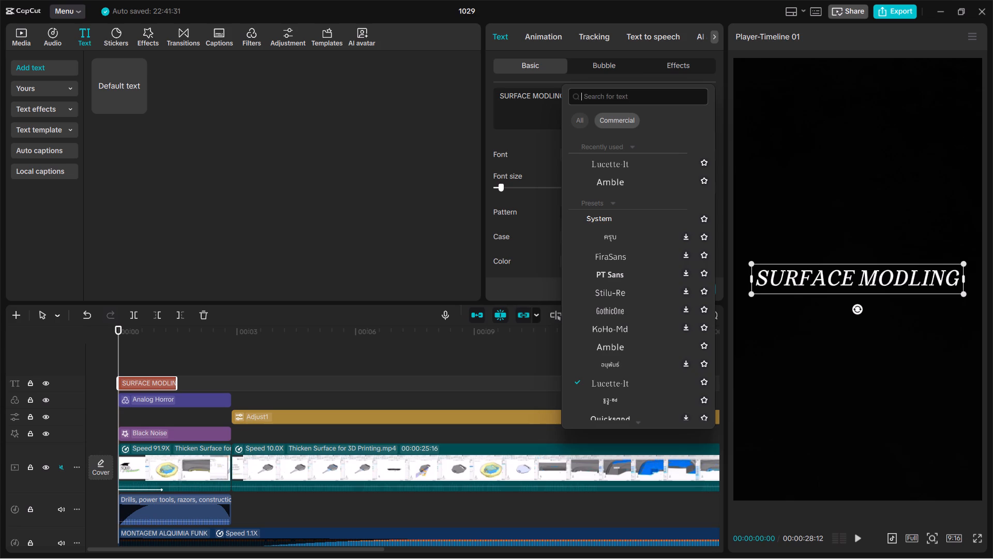
pyautogui.write('I PHONE')
pyautogui.press('Return')
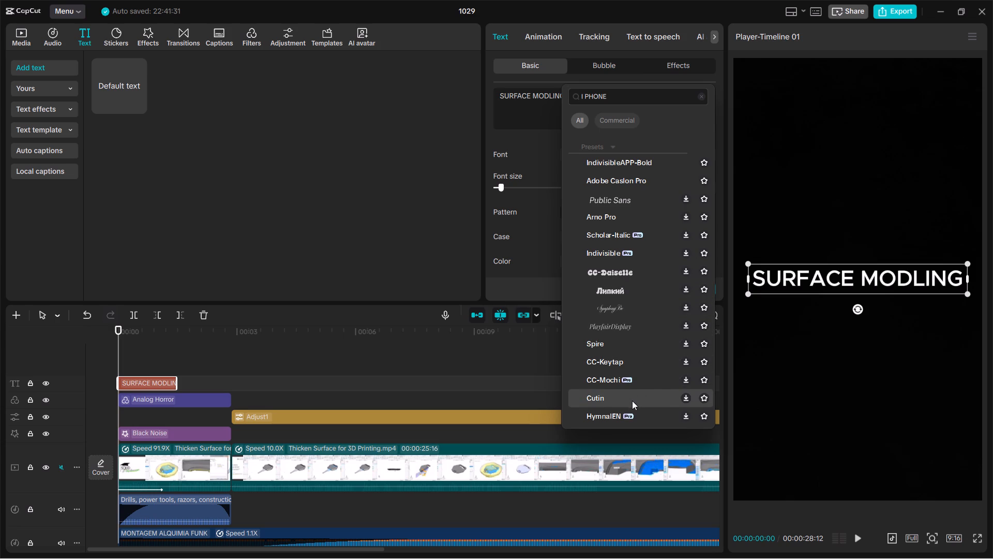
pyautogui.scroll(3, 646, 329)
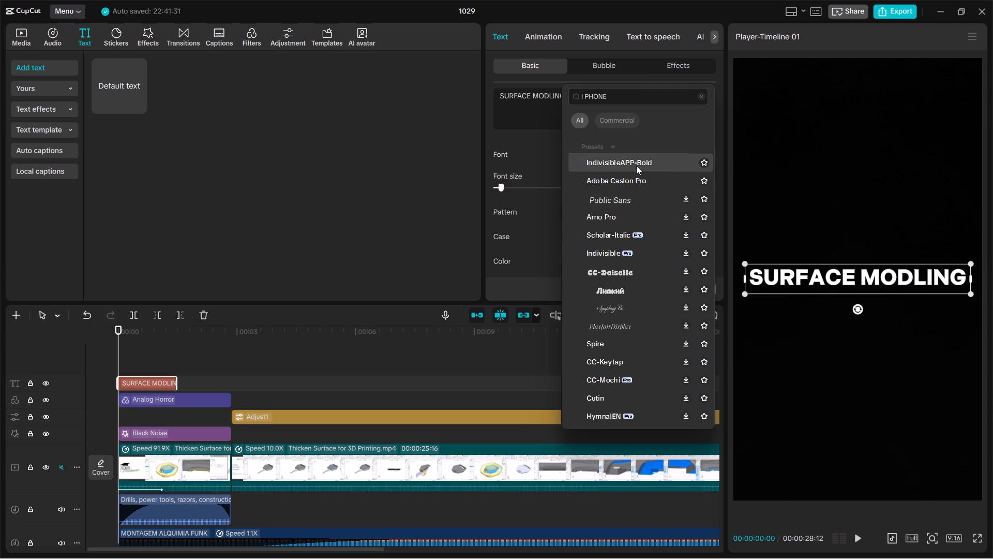
pyautogui.click(636, 166)
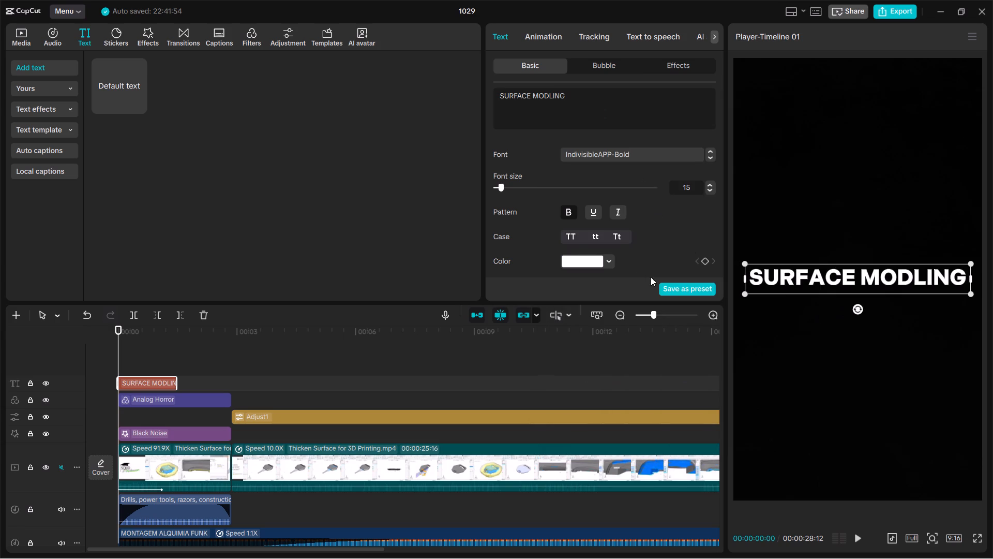
pyautogui.click(567, 207)
pyautogui.click(568, 208)
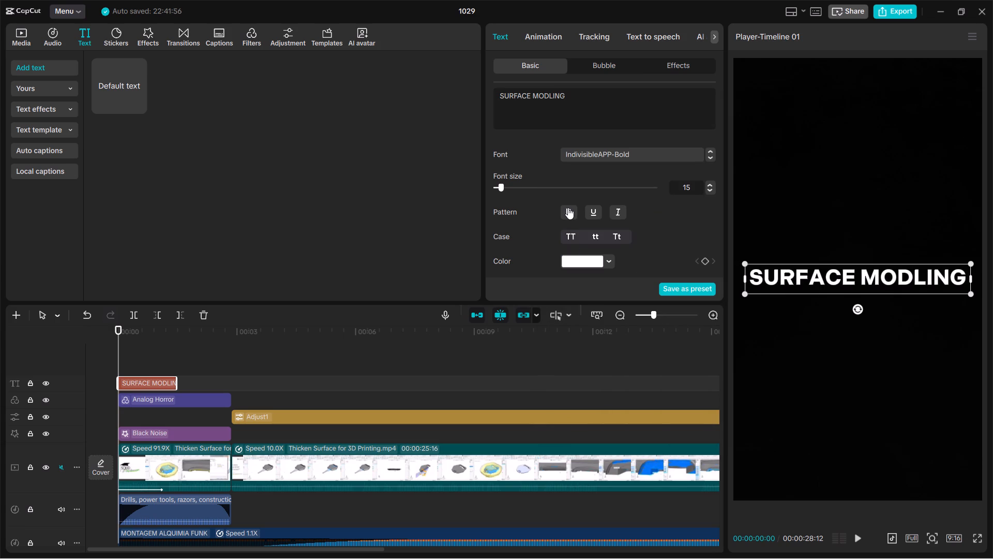
pyautogui.click(568, 208)
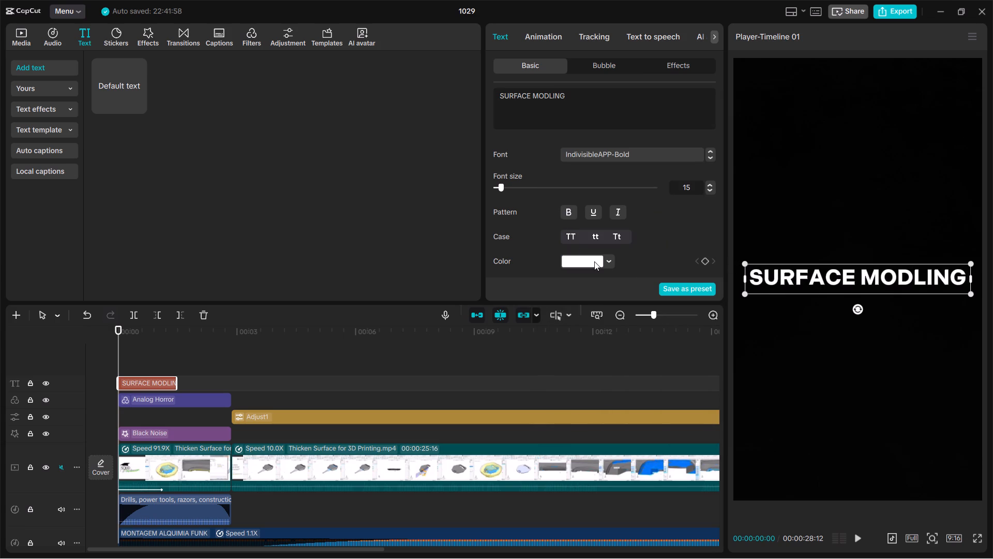
# Colour only the letters FACE of the word SURFACE pure red.
pyautogui.click(591, 261)
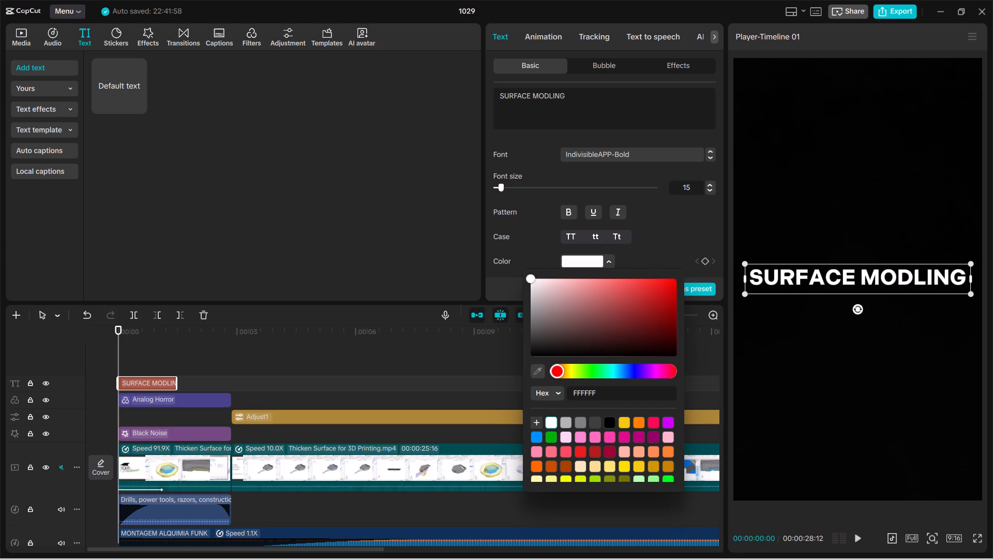
pyautogui.moveTo(515, 97); pyautogui.dragTo(527, 100)
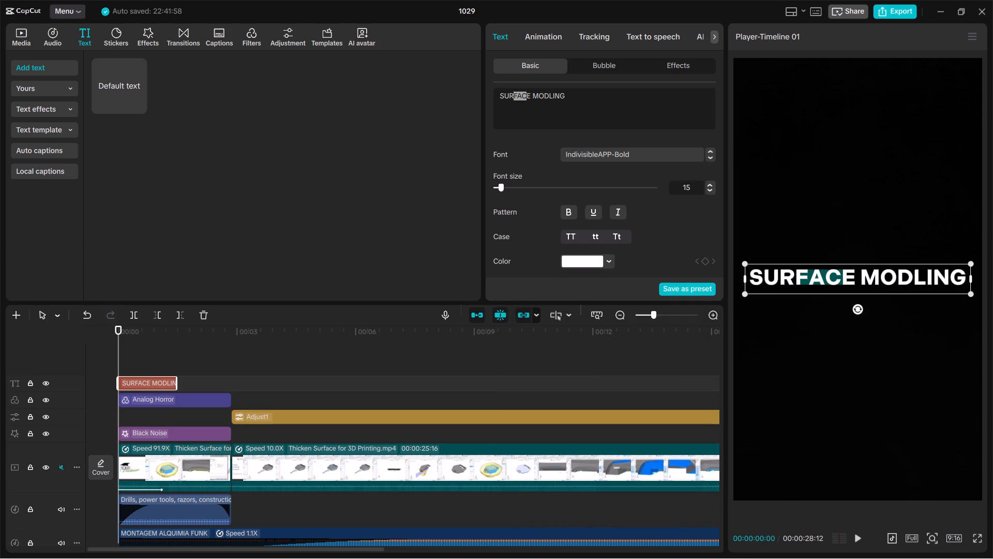
pyautogui.moveTo(527, 100); pyautogui.dragTo(529, 96)
pyautogui.click(574, 257)
pyautogui.moveTo(623, 301); pyautogui.dragTo(698, 269)
pyautogui.click(559, 101)
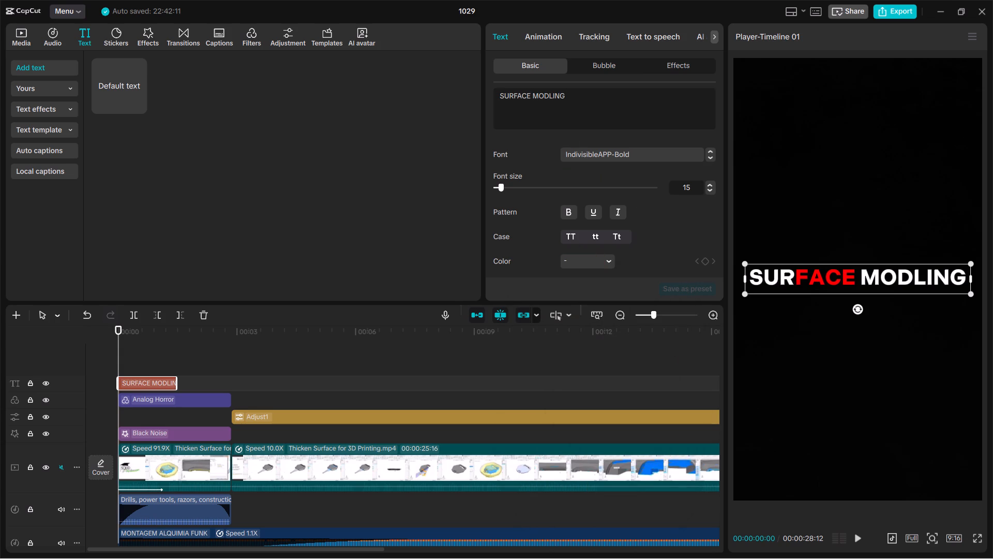
# Colour only the letters ING at the end of MODLING red, F90F0F.
pyautogui.moveTo(570, 97); pyautogui.dragTo(554, 100)
pyautogui.moveTo(554, 100); pyautogui.dragTo(553, 97)
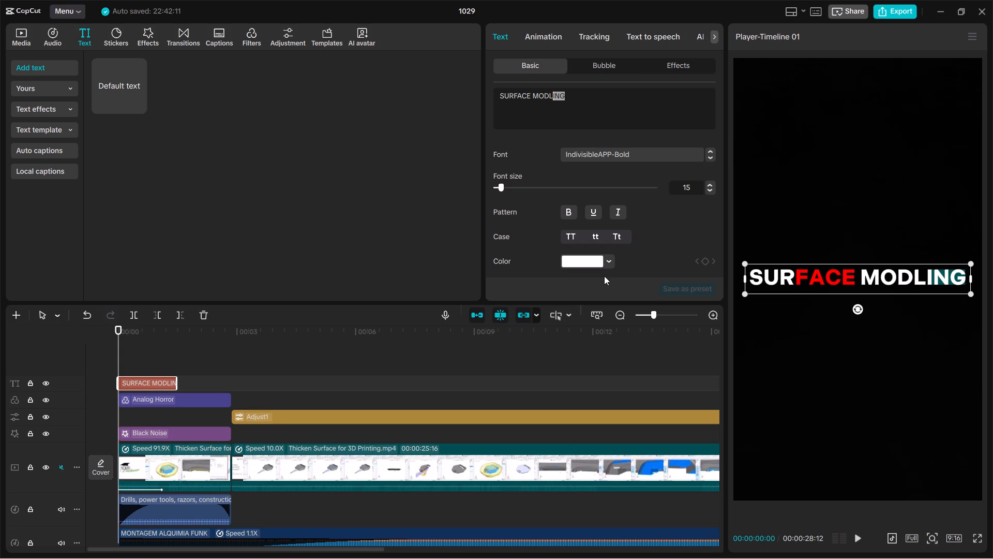
pyautogui.click(587, 260)
pyautogui.moveTo(615, 290); pyautogui.dragTo(623, 299)
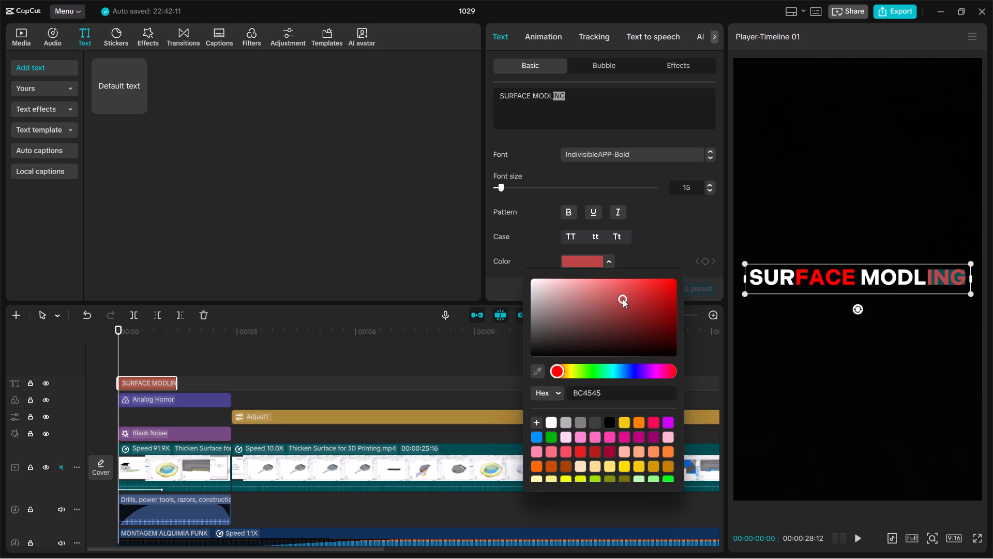
pyautogui.moveTo(623, 299); pyautogui.dragTo(627, 305)
pyautogui.moveTo(627, 305); pyautogui.dragTo(668, 281)
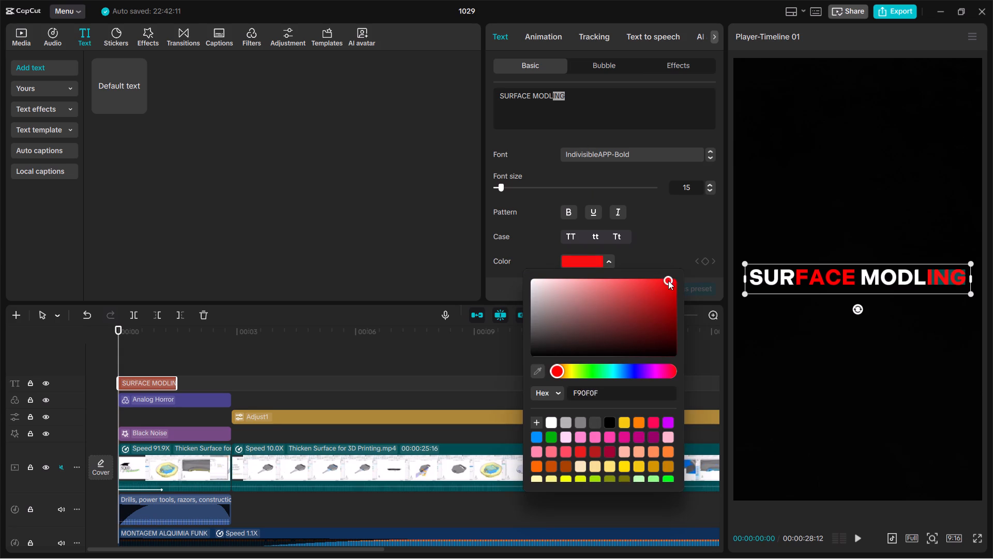
# Adjust the colour of the letters ING at the end of the title to pure red.
pyautogui.moveTo(668, 281); pyautogui.dragTo(630, 301)
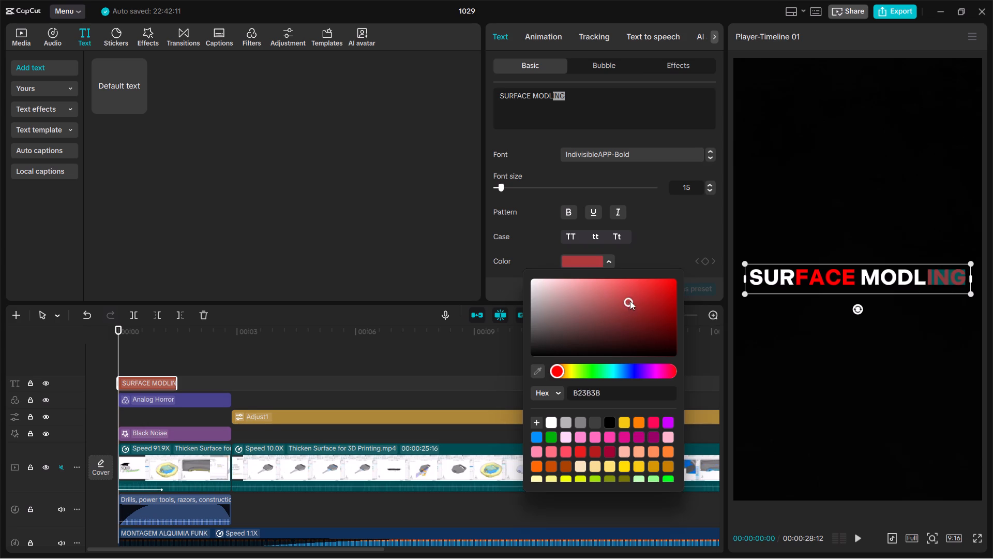
pyautogui.moveTo(630, 301); pyautogui.dragTo(672, 259)
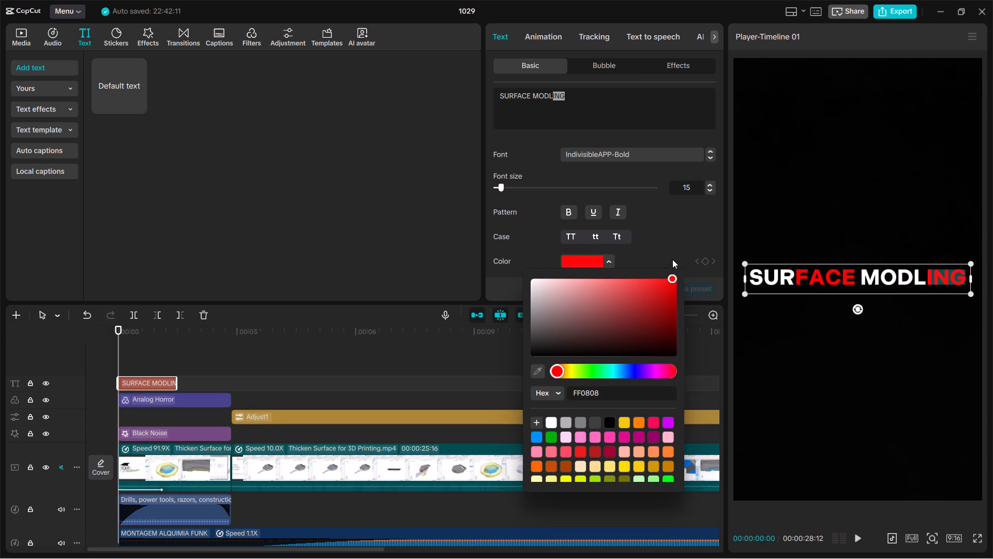
pyautogui.moveTo(672, 259); pyautogui.dragTo(675, 255)
pyautogui.click(683, 234)
pyautogui.click(676, 260)
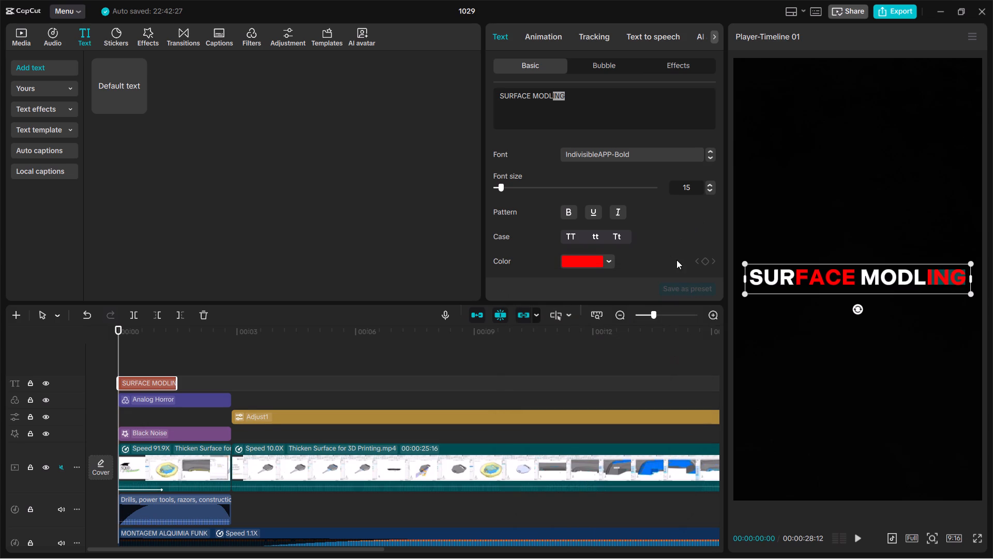
pyautogui.click(686, 242)
# Rotate the SURFACE MODLING title a quarter turn clockwise so it reads from top to bottom.
pyautogui.moveTo(861, 308); pyautogui.dragTo(859, 308)
pyautogui.moveTo(859, 308); pyautogui.dragTo(807, 286)
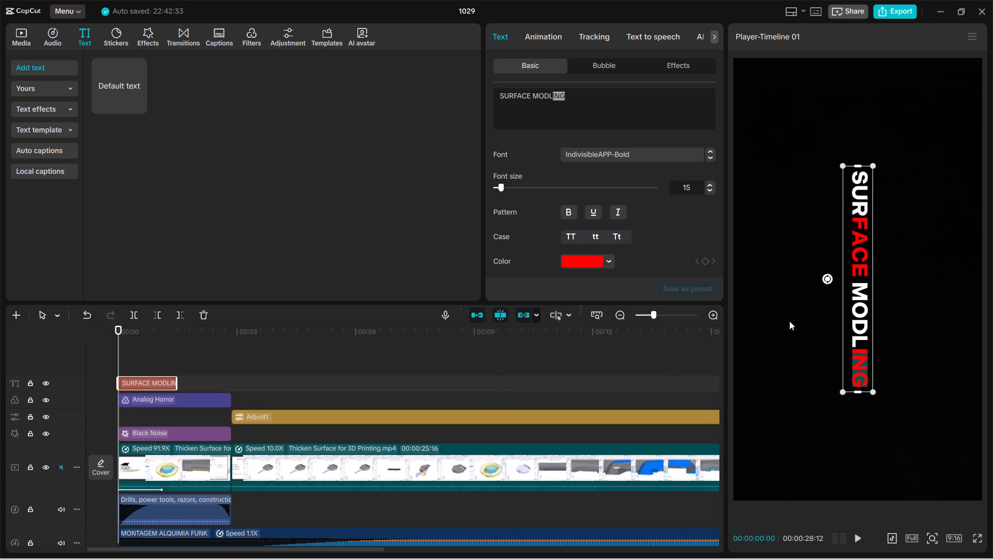
# Set the title's character spacing to 6.
pyautogui.scroll(-1, 664, 271)
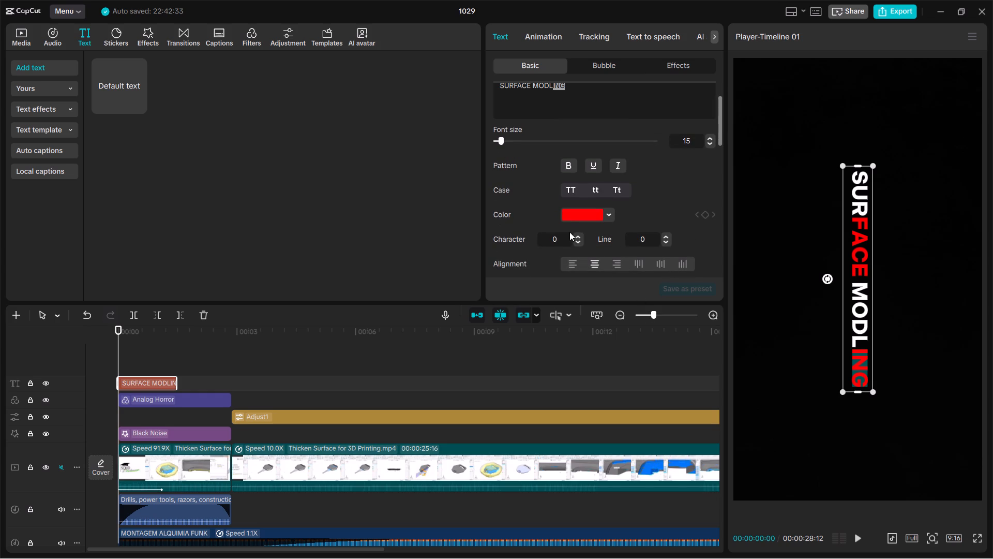
pyautogui.click(580, 240)
pyautogui.doubleClick(578, 237)
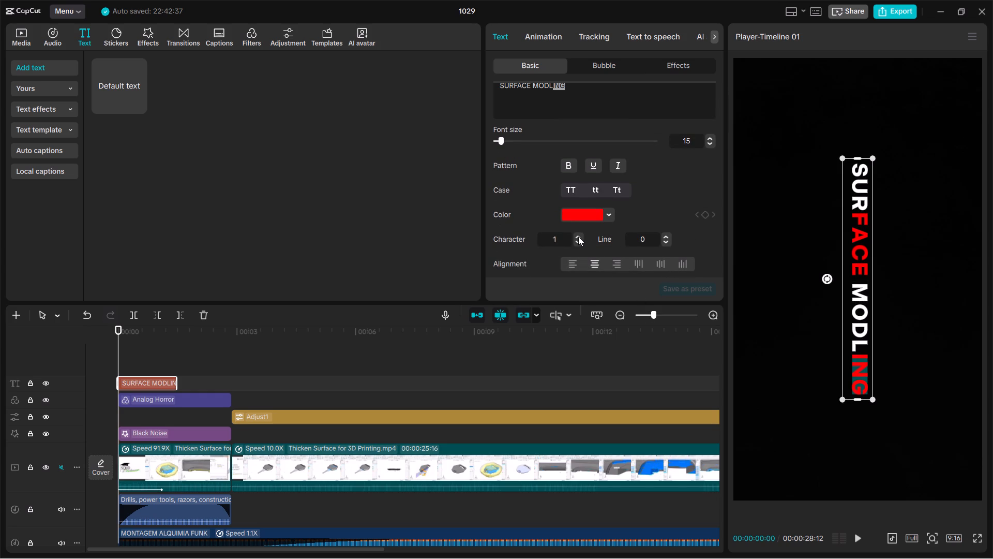
pyautogui.tripleClick(578, 237)
pyautogui.tripleClick(578, 237)
pyautogui.click(578, 237)
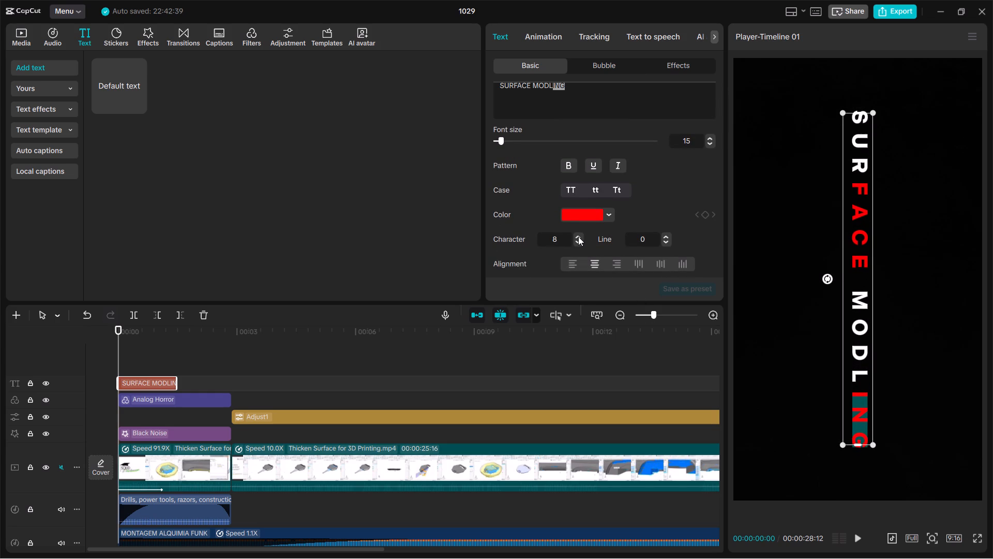
pyautogui.doubleClick(578, 242)
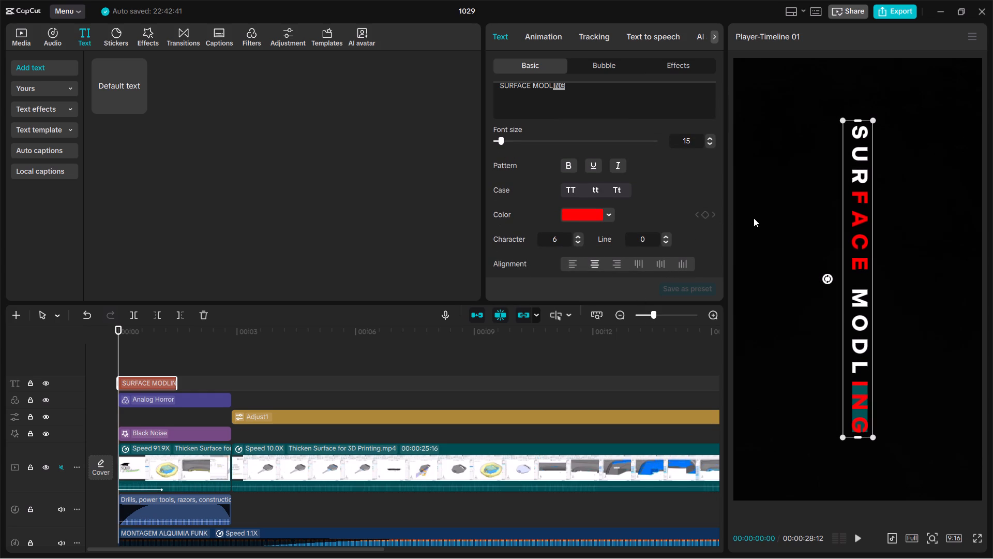
pyautogui.click(666, 207)
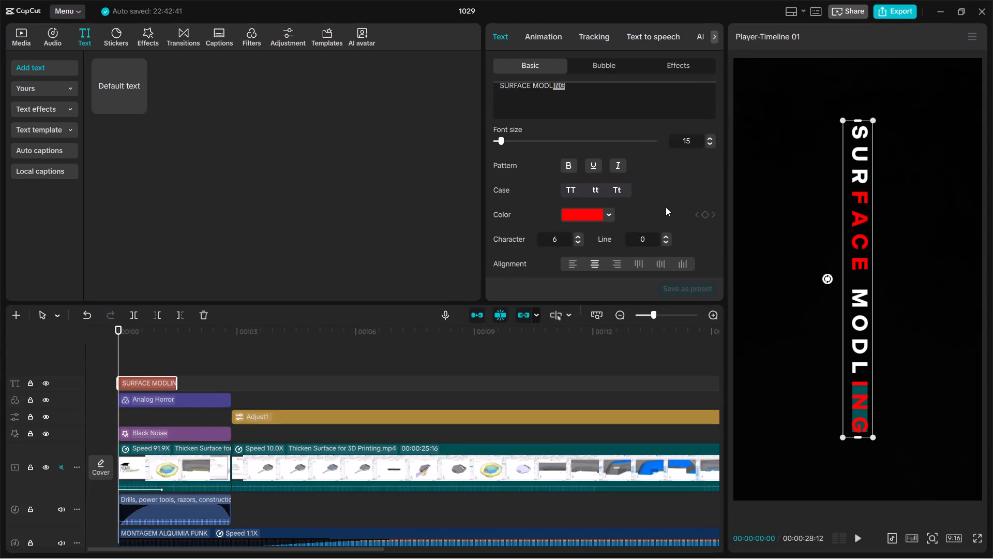
# Apply the Chro...mear entrance animation to the title with a duration of 0.9 s.
pyautogui.click(551, 34)
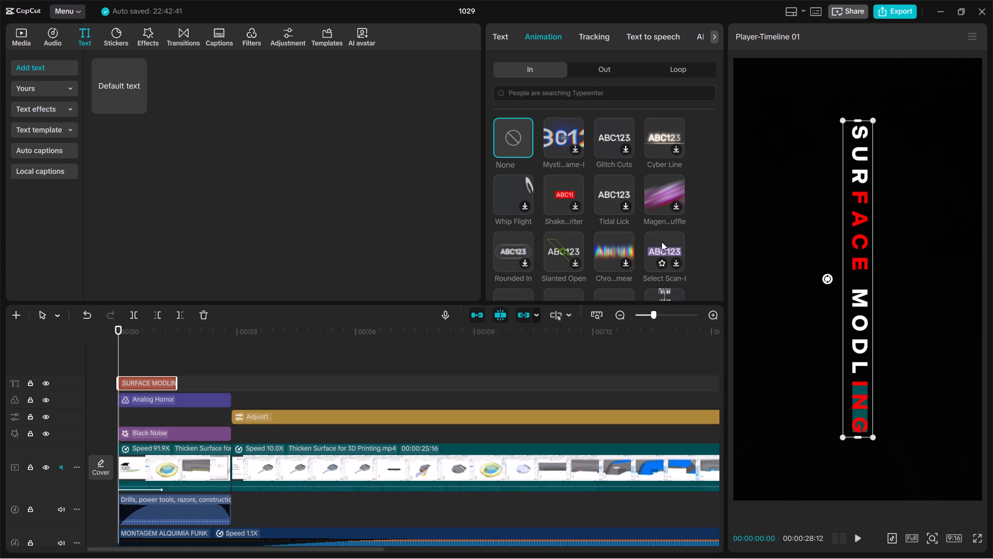
pyautogui.click(616, 247)
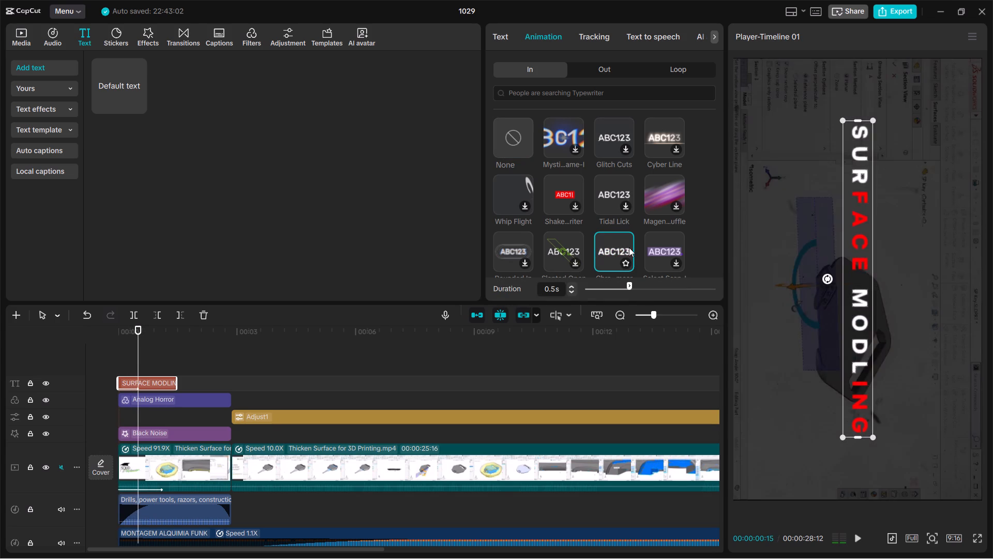
pyautogui.click(621, 246)
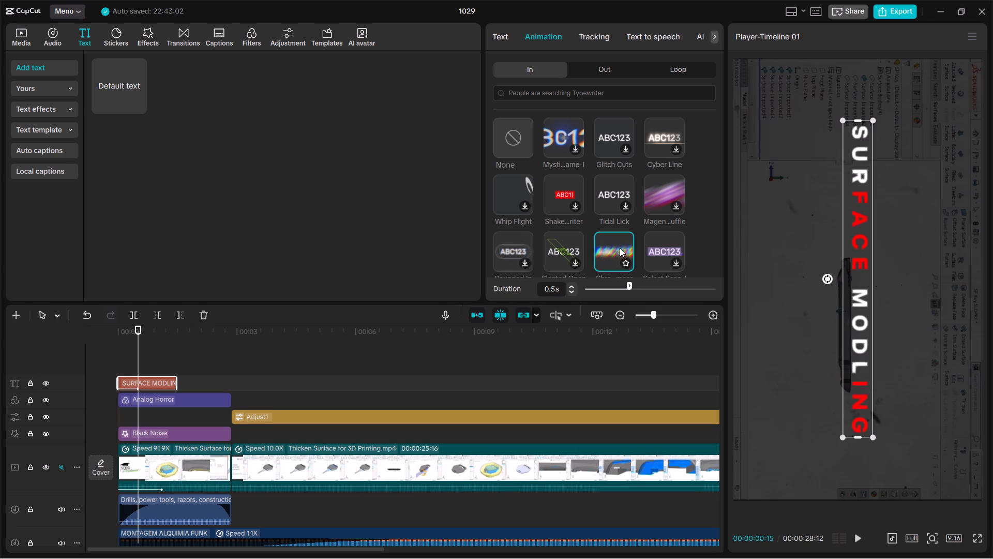
pyautogui.moveTo(630, 284); pyautogui.dragTo(637, 285)
pyautogui.moveTo(637, 285); pyautogui.dragTo(665, 289)
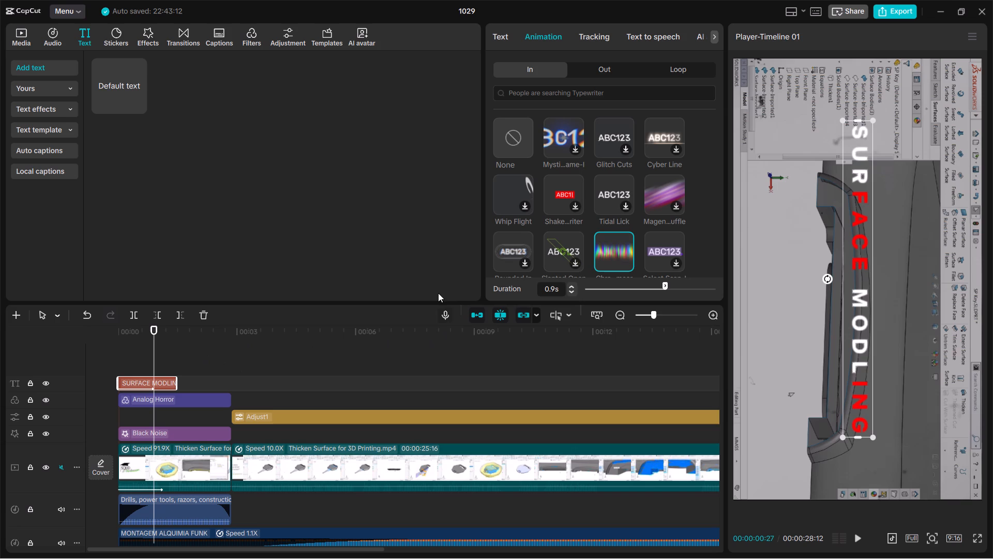
# Try the Fade Out, Blur Shrink-O and Acid Dissolve exit animations on the title, then apply Dust Implode.
pyautogui.click(604, 69)
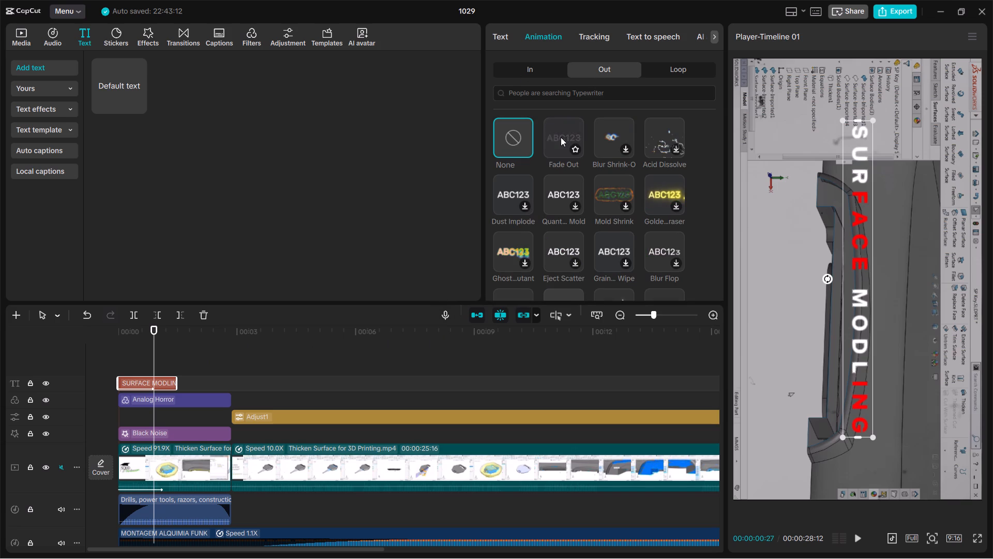
pyautogui.click(561, 137)
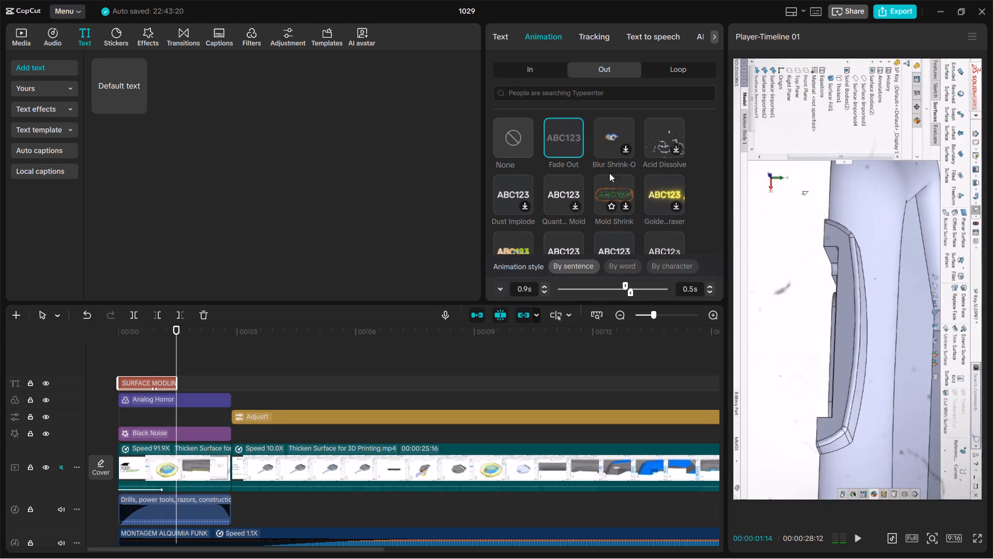
pyautogui.click(602, 145)
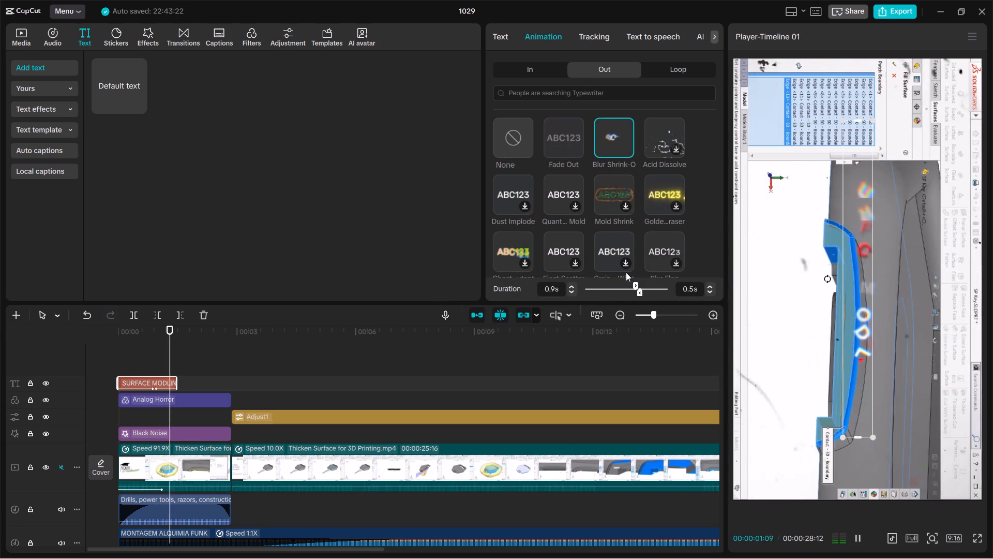
pyautogui.click(647, 148)
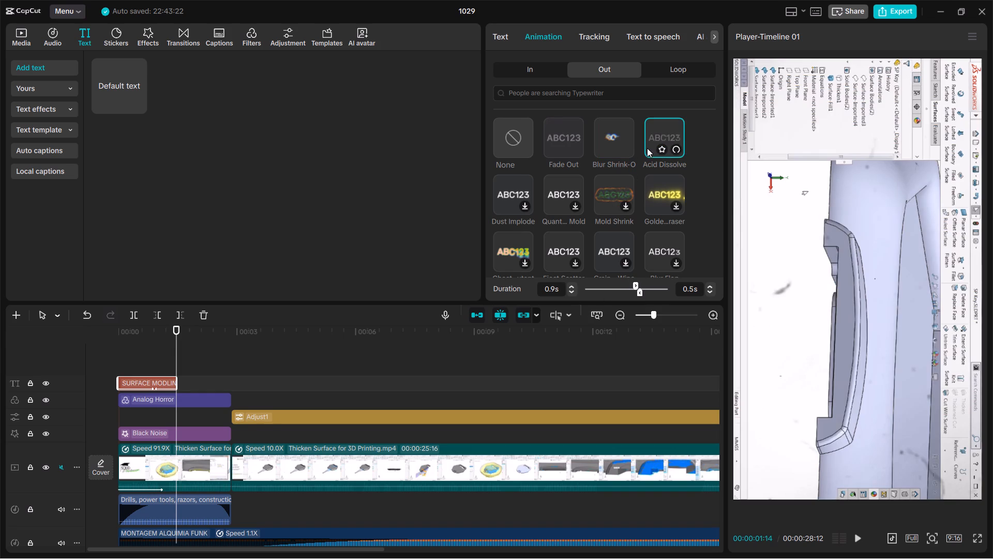
pyautogui.click(522, 192)
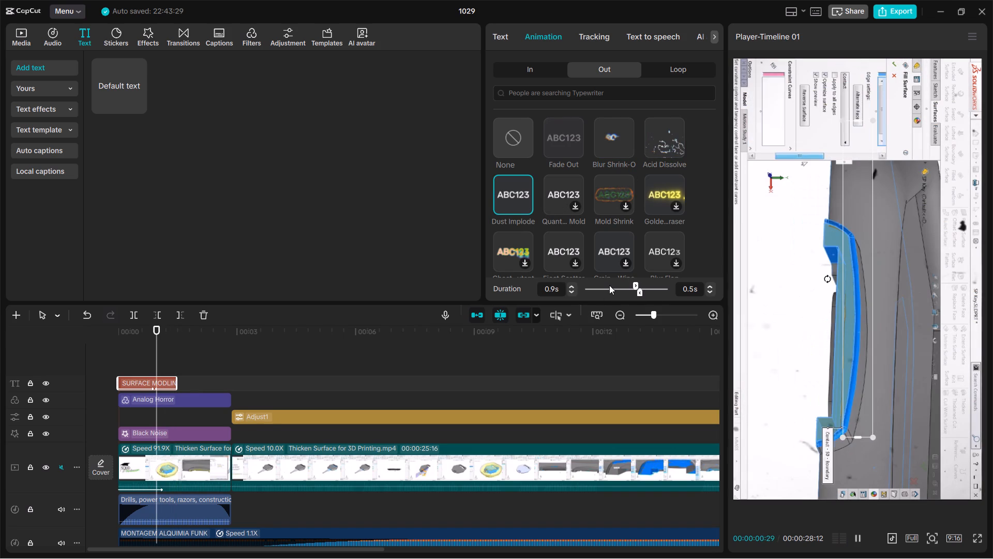
# Shorten the title's entrance animation to 0.4 s.
pyautogui.moveTo(634, 284); pyautogui.dragTo(616, 287)
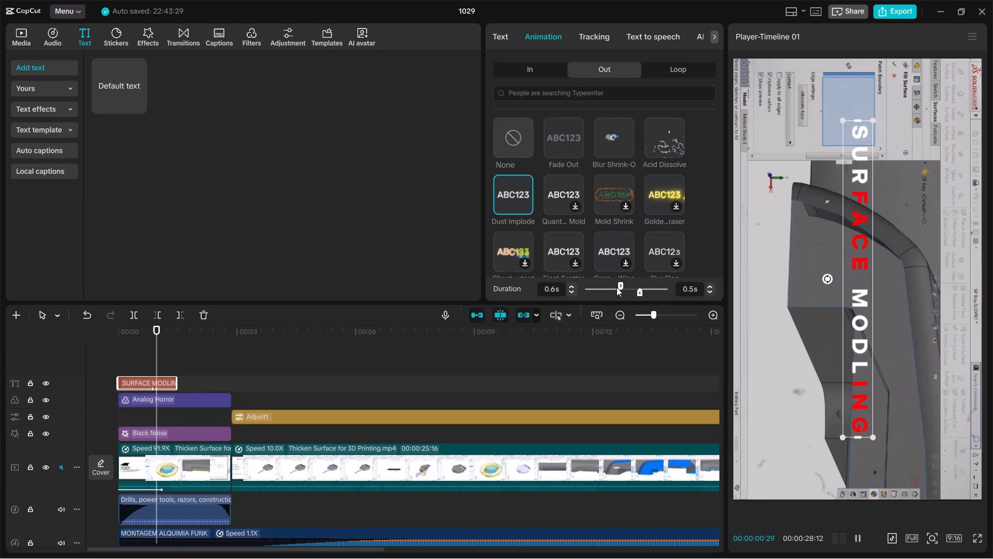
pyautogui.moveTo(616, 287); pyautogui.dragTo(606, 288)
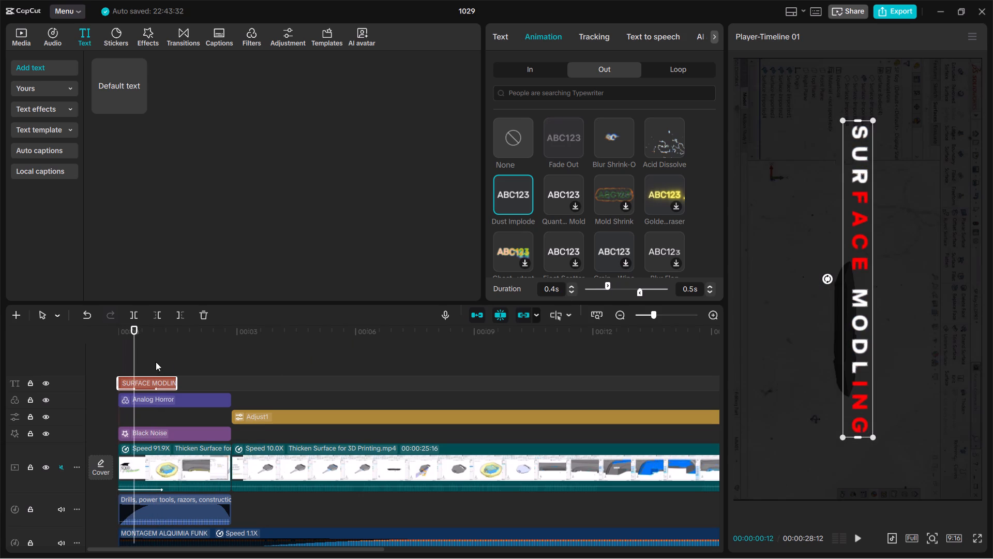
# Play the video full screen from the start and replay the opening to check the title animation and sound.
pyautogui.click(224, 359)
pyautogui.moveTo(224, 356); pyautogui.dragTo(36, 380)
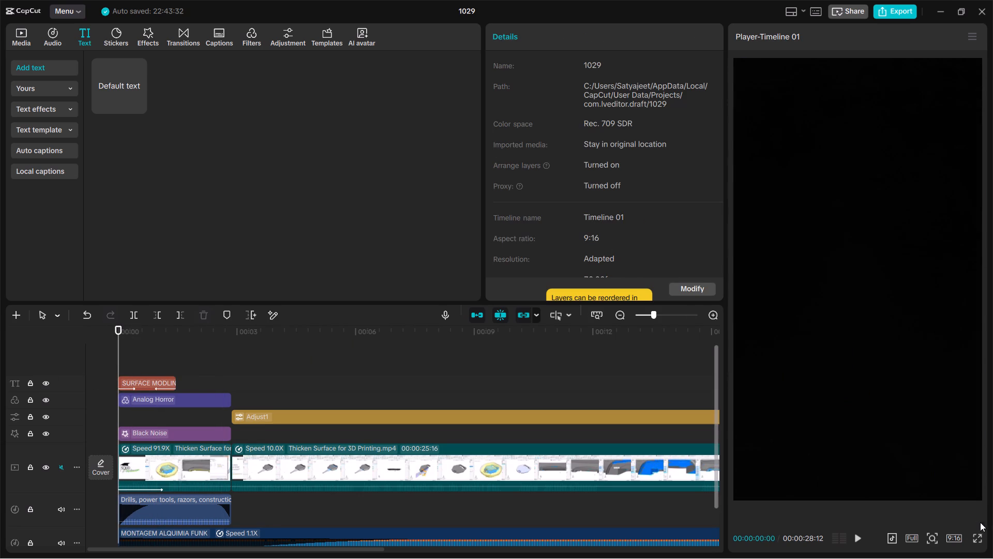
pyautogui.click(976, 538)
pyautogui.press('space')
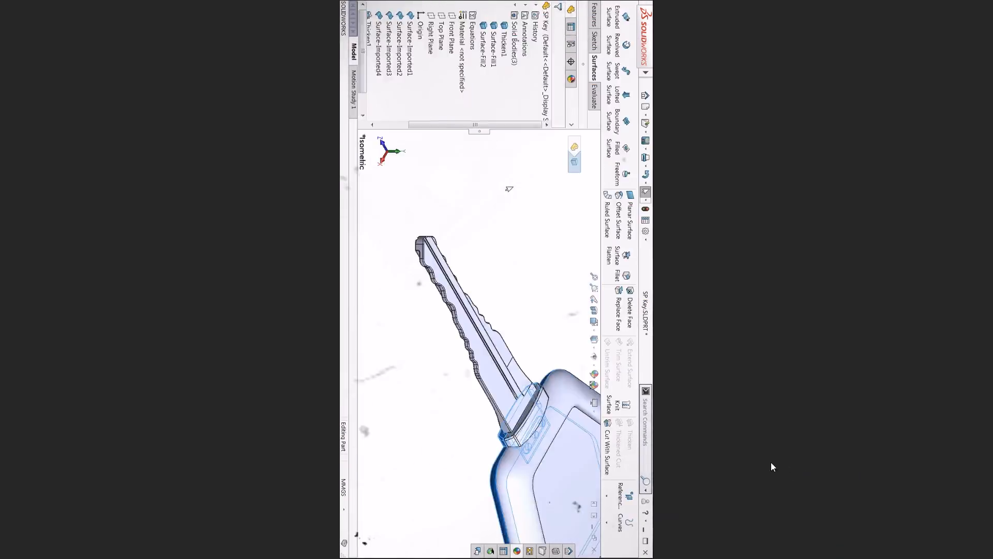
pyautogui.press('space')
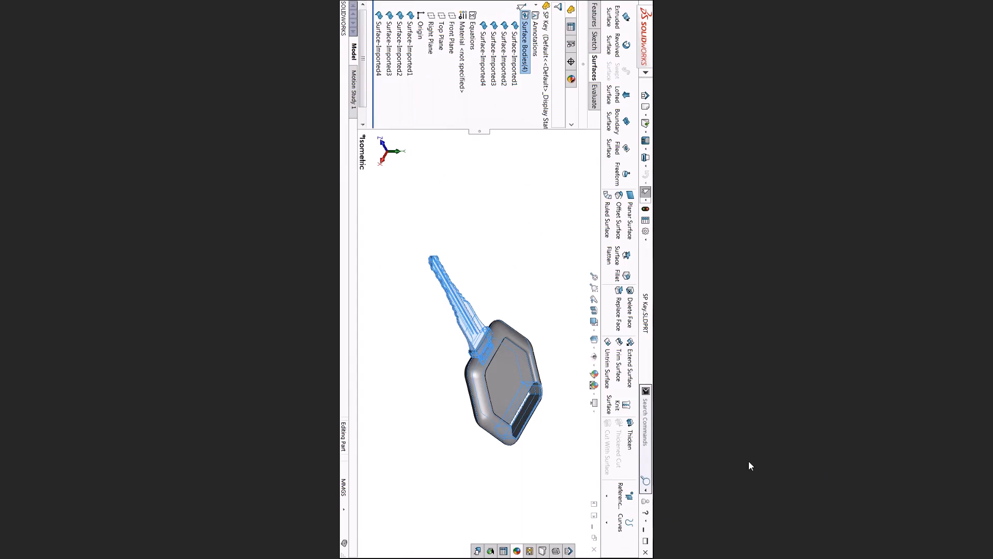
pyautogui.press('space')
pyautogui.click(442, 474)
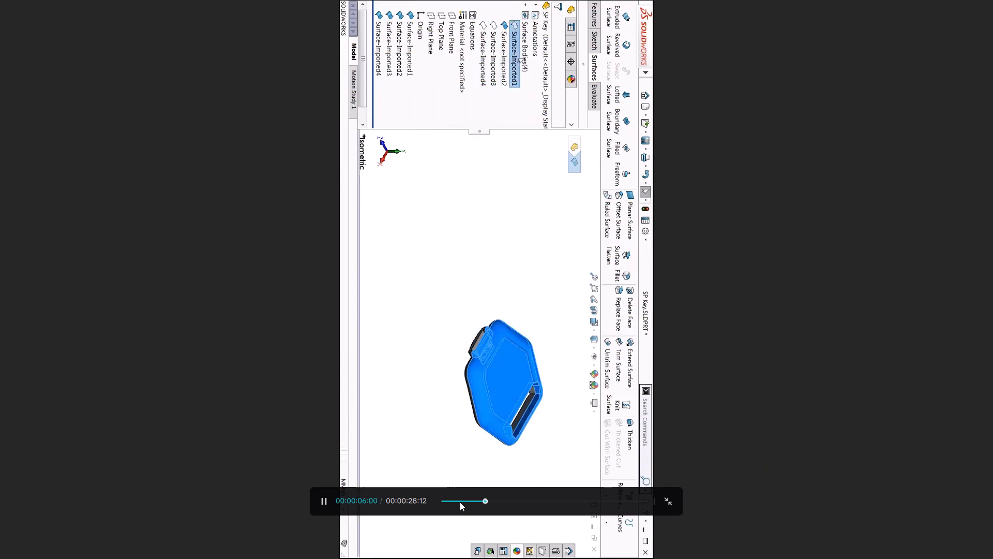
pyautogui.moveTo(461, 502); pyautogui.dragTo(422, 513)
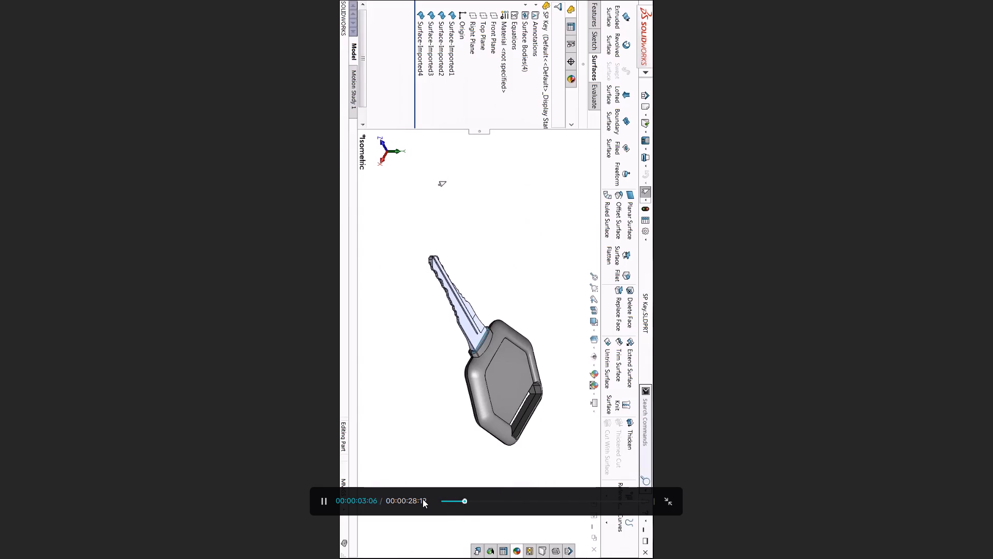
pyautogui.press('space')
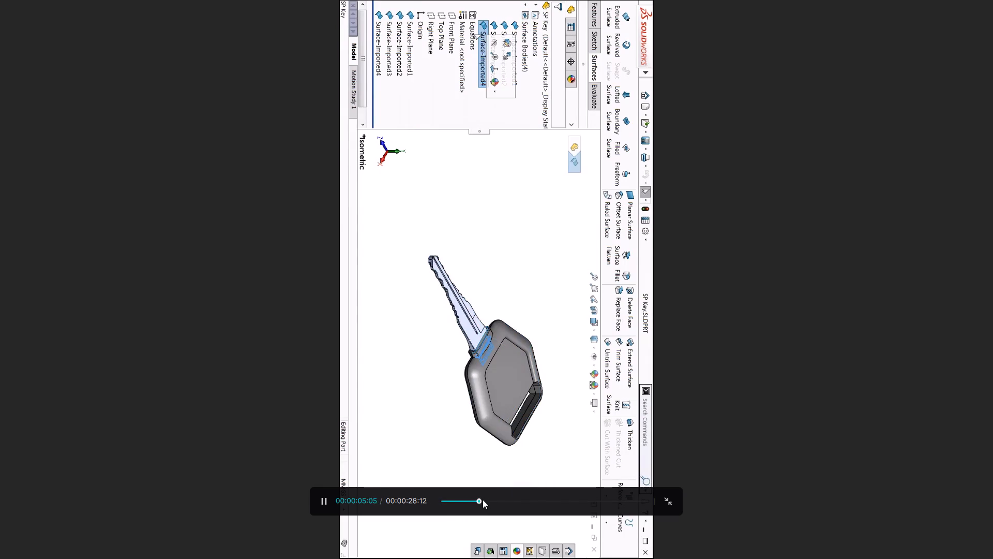
pyautogui.moveTo(483, 499); pyautogui.dragTo(415, 508)
pyautogui.press('space')
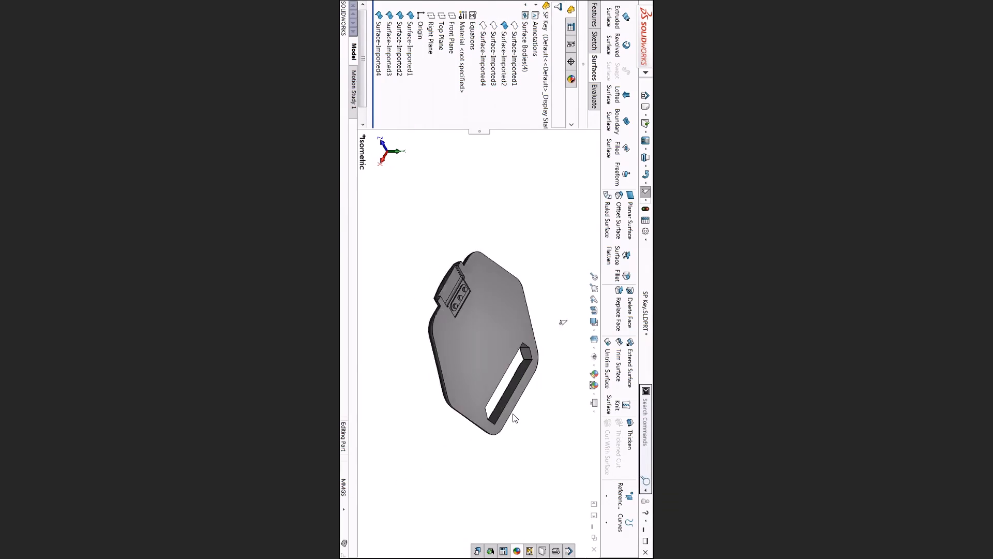
pyautogui.press('Escape')
# Raise the volume of the Drills, power tools, razors sound clip under the intro.
pyautogui.scroll(-2, 204, 452)
pyautogui.click(189, 472)
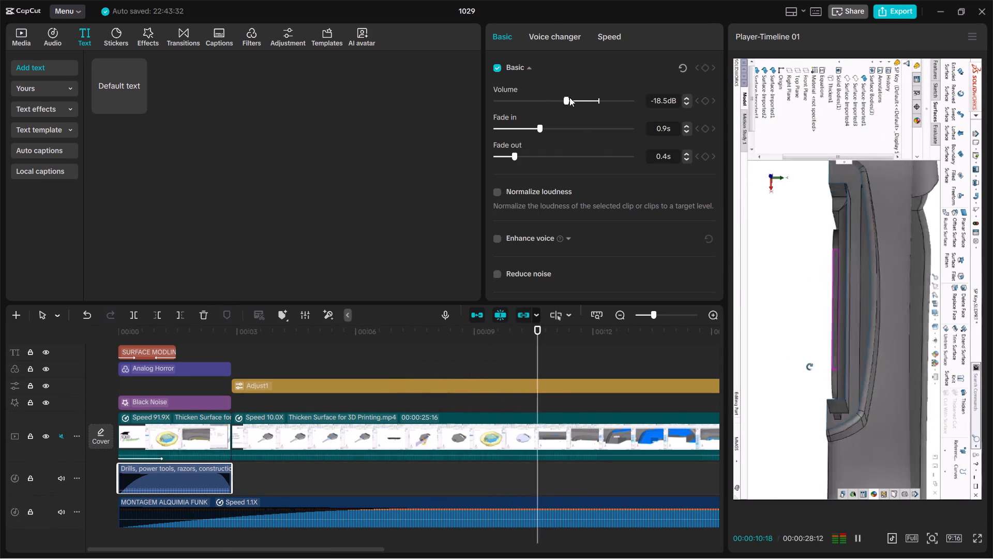
pyautogui.moveTo(569, 100); pyautogui.dragTo(589, 112)
# Play the video full screen from the start again to check the intro, then scrub back to about 00:00:02:08.
pyautogui.click(378, 376)
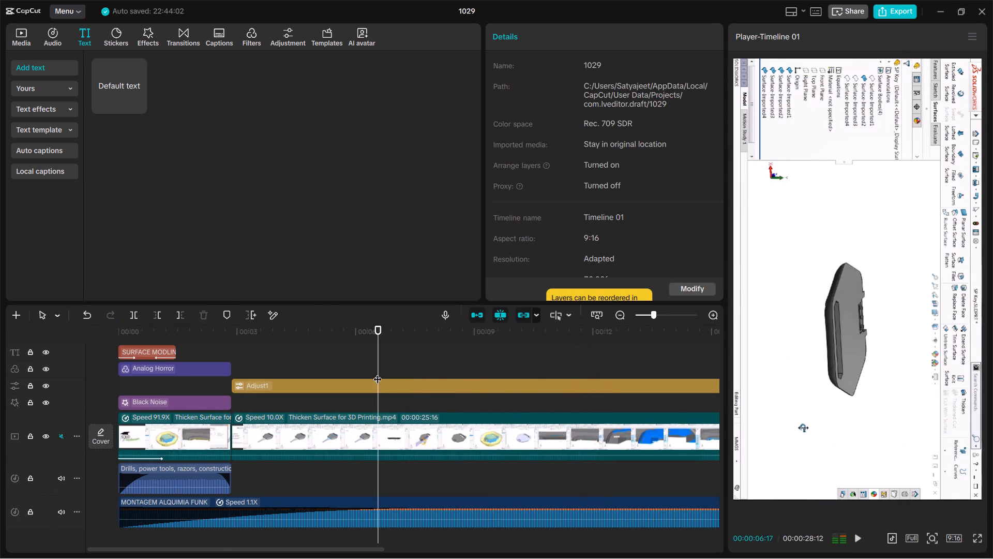
pyautogui.moveTo(378, 368); pyautogui.dragTo(67, 399)
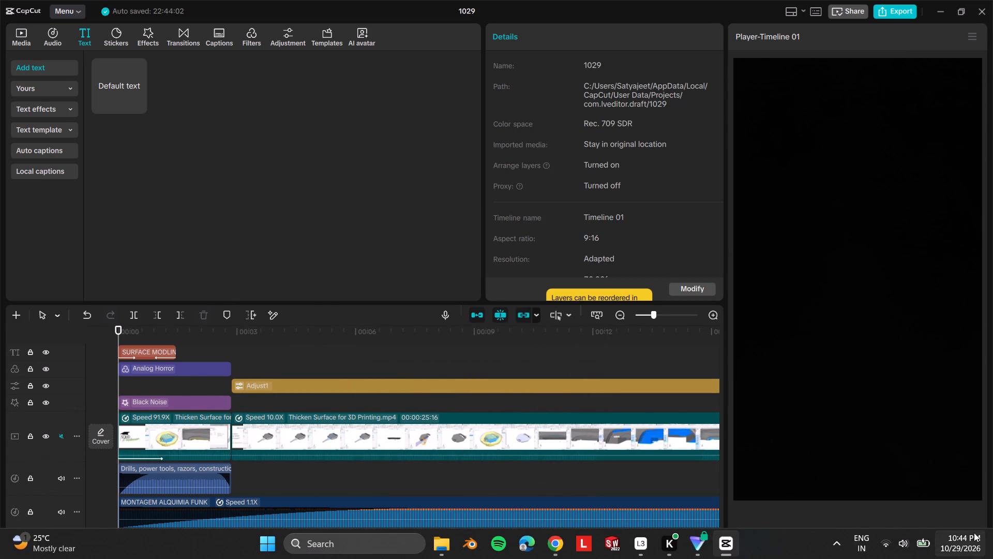
pyautogui.click(974, 535)
pyautogui.press('space')
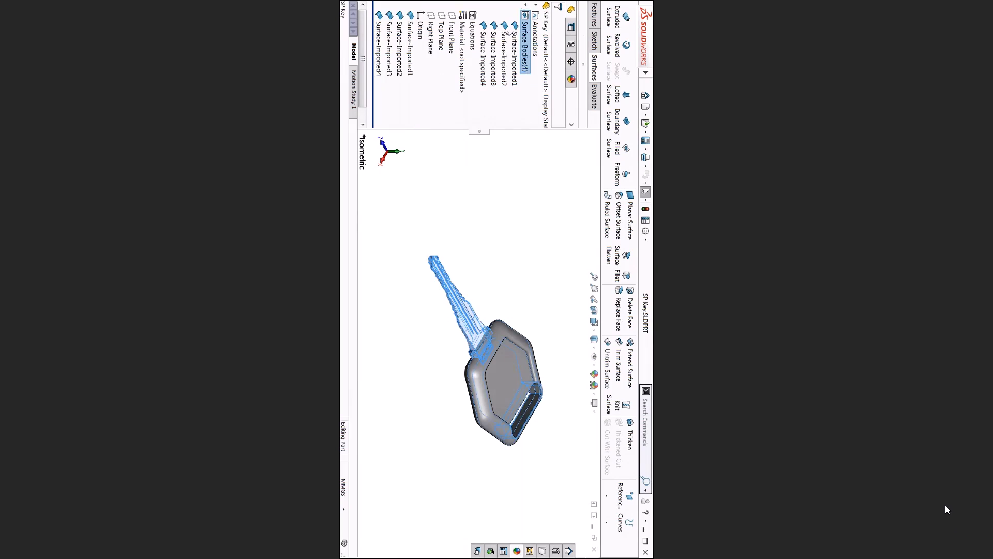
pyautogui.press('Escape')
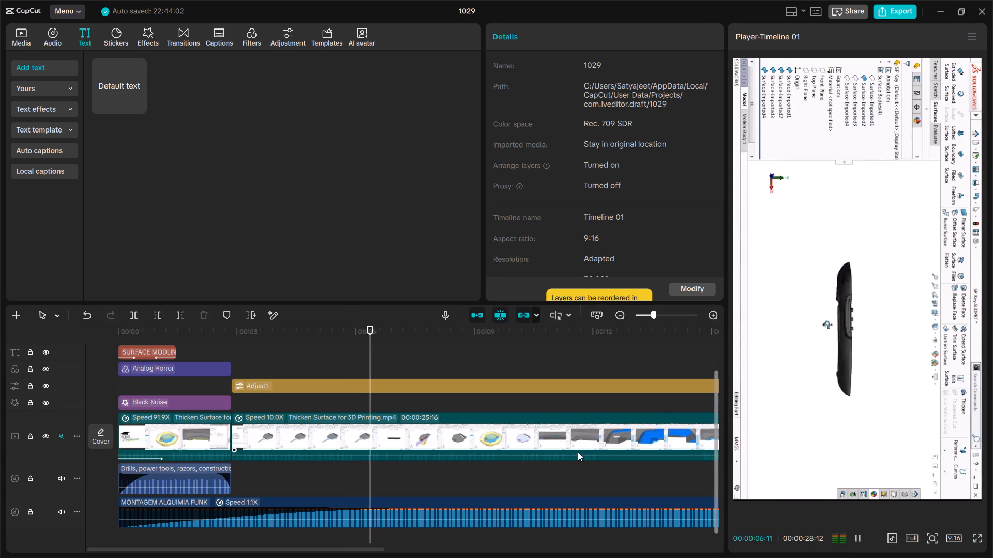
pyautogui.click(392, 350)
pyautogui.moveTo(392, 350); pyautogui.dragTo(212, 392)
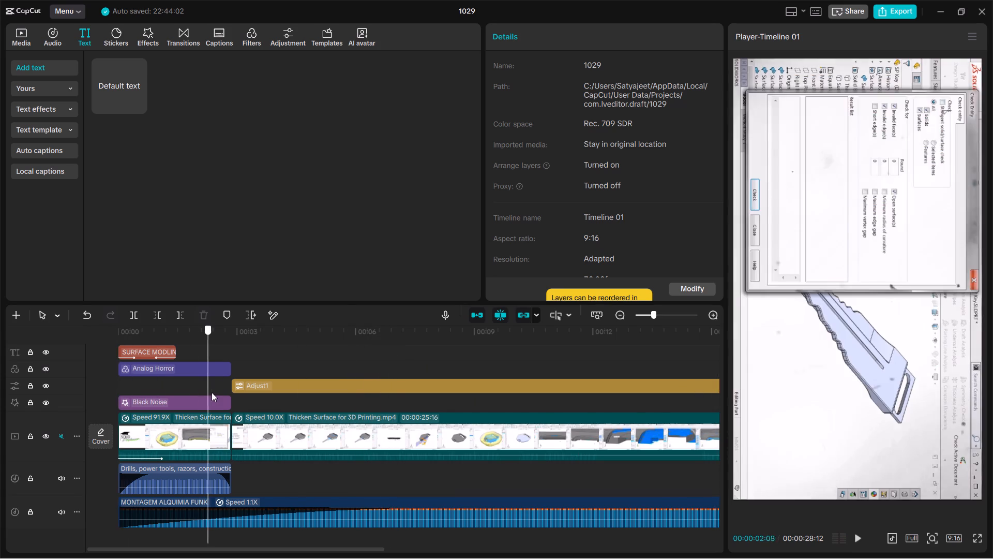
# Search the transitions for LIGHT, add Light Flare between the two video clips with duplicate frames, and apply it to all clips.
pyautogui.moveTo(212, 392); pyautogui.dragTo(218, 395)
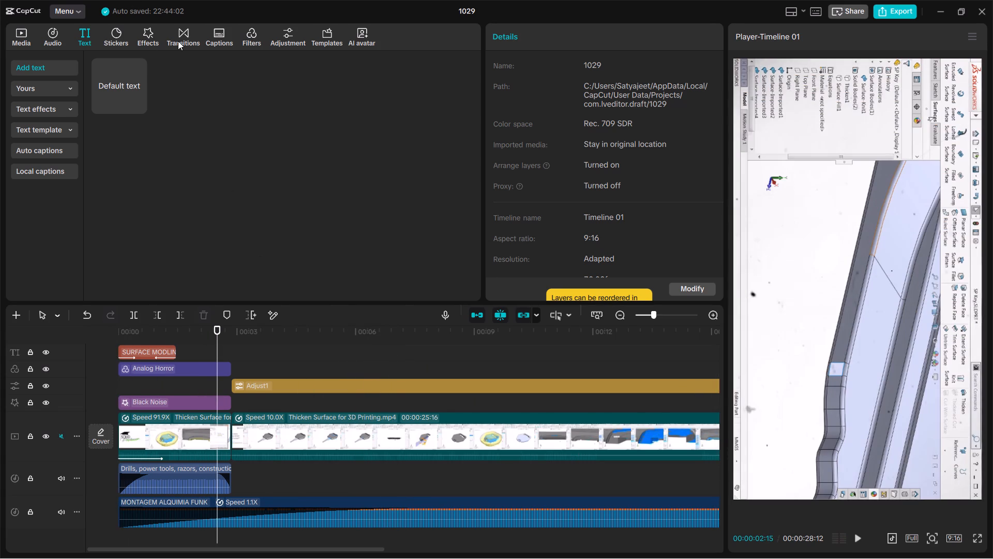
pyautogui.click(178, 41)
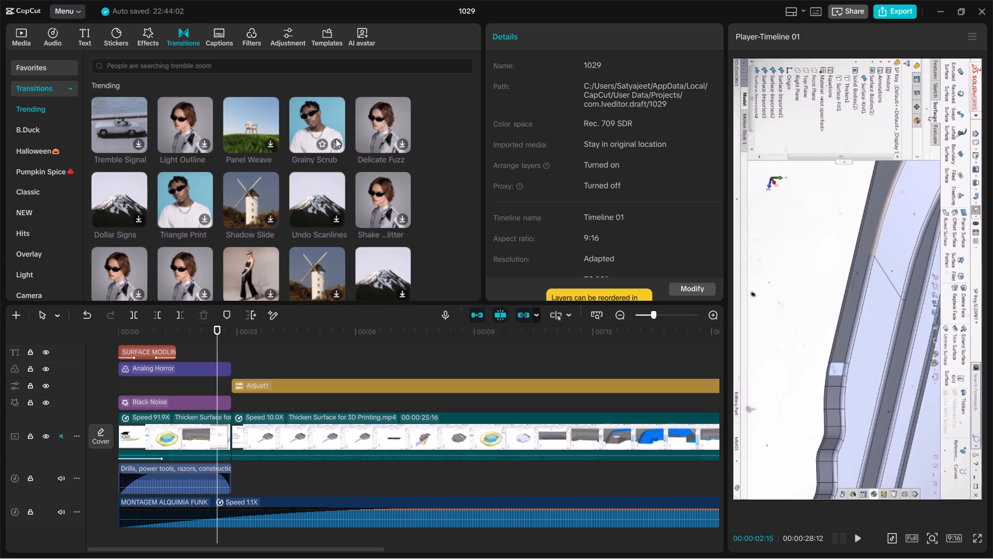
pyautogui.scroll(-2, 298, 189)
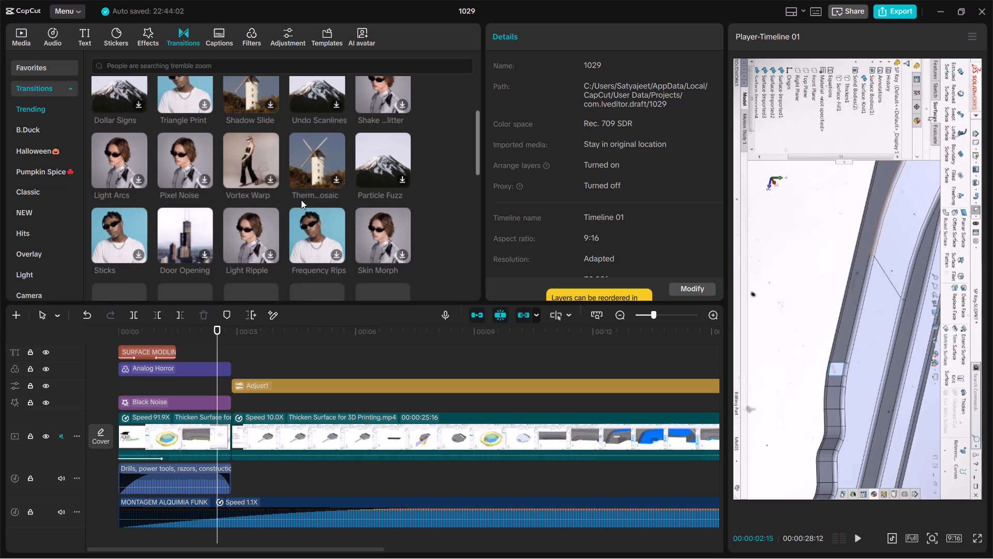
pyautogui.scroll(-2, 251, 235)
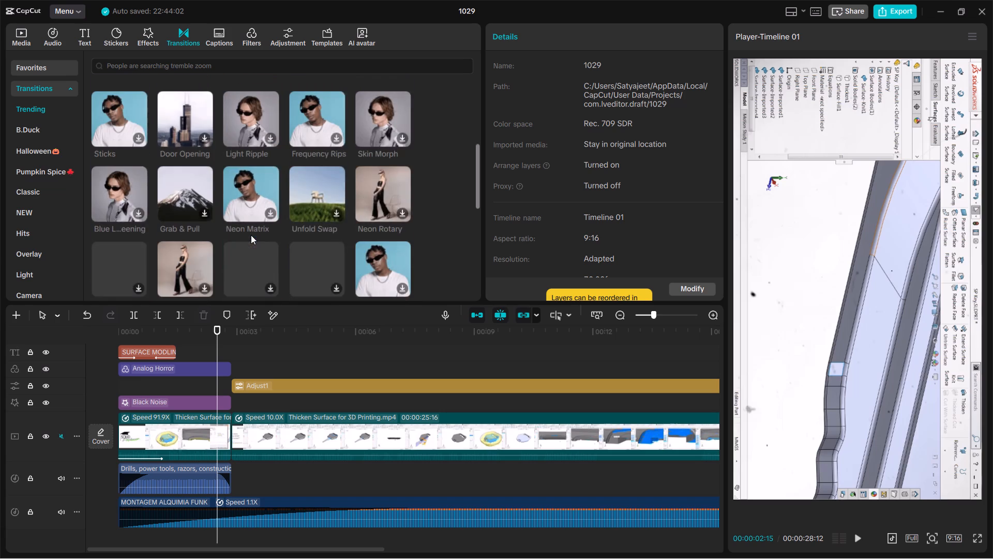
pyautogui.scroll(11, 251, 235)
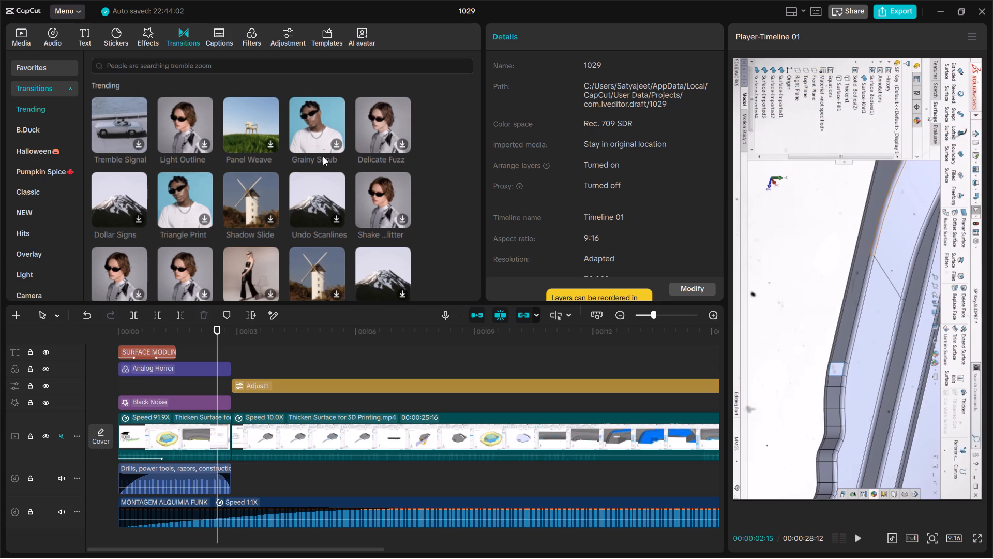
pyautogui.click(196, 67)
pyautogui.click(118, 98)
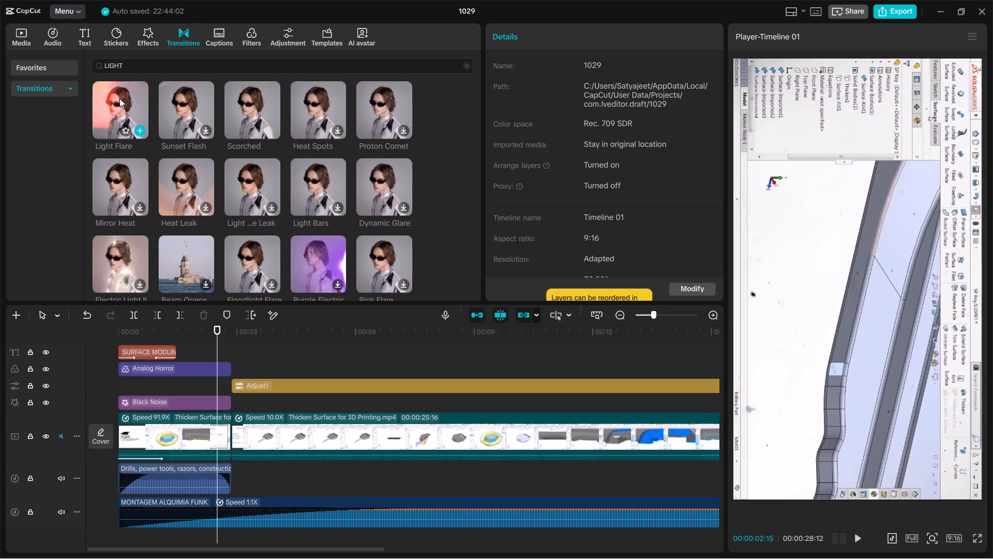
pyautogui.moveTo(118, 100); pyautogui.dragTo(217, 437)
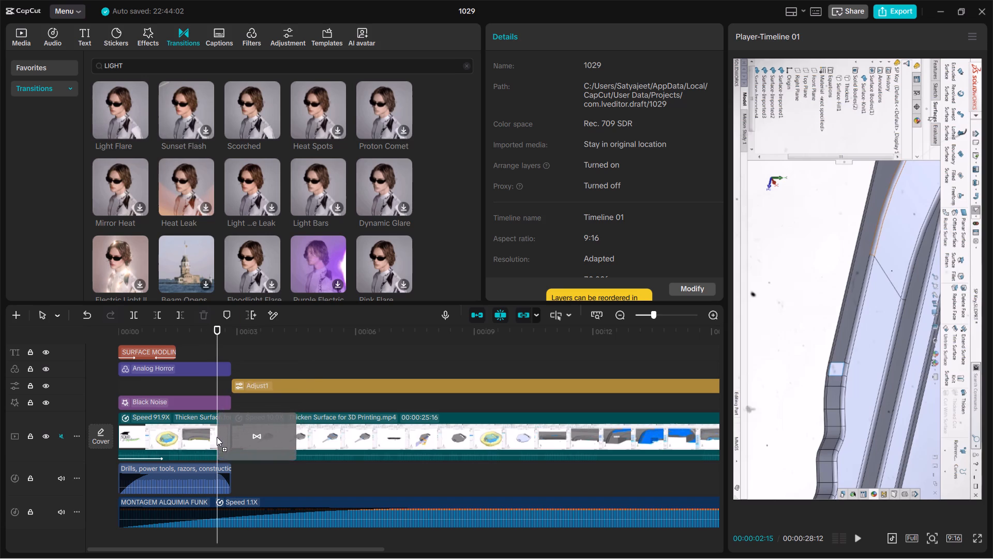
pyautogui.moveTo(217, 437); pyautogui.dragTo(205, 436)
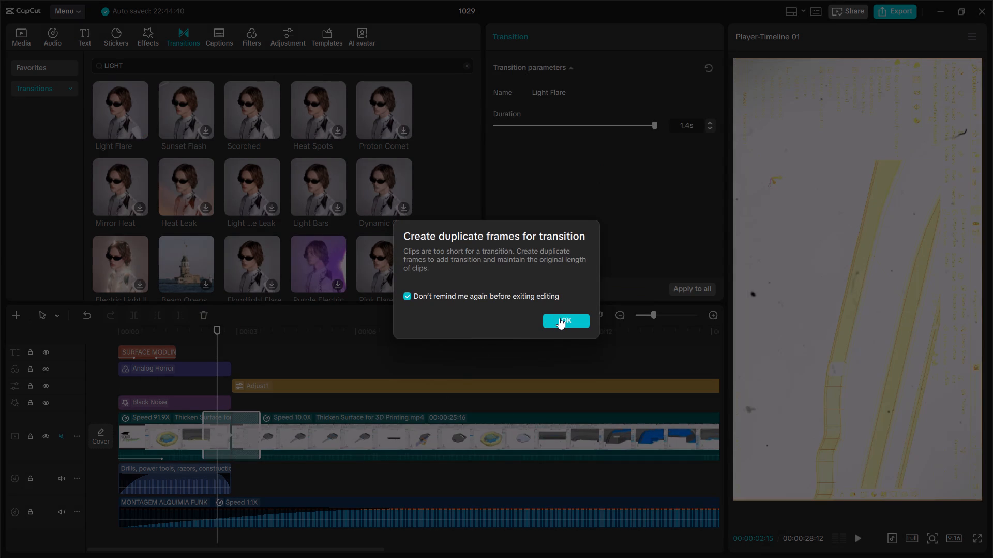
pyautogui.click(559, 318)
pyautogui.click(676, 287)
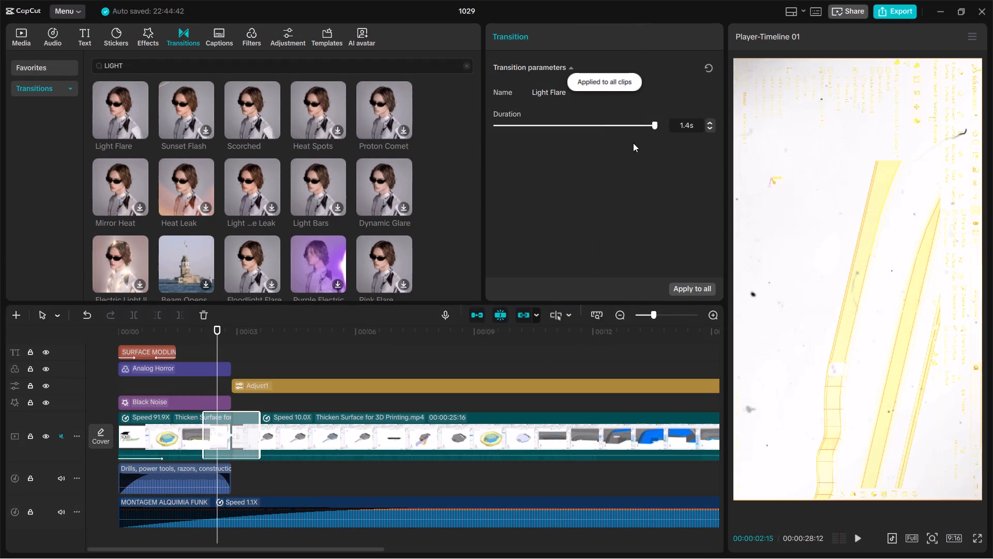
# Shorten the Light Flare transition's duration to 0.3 s.
pyautogui.moveTo(650, 127); pyautogui.dragTo(540, 141)
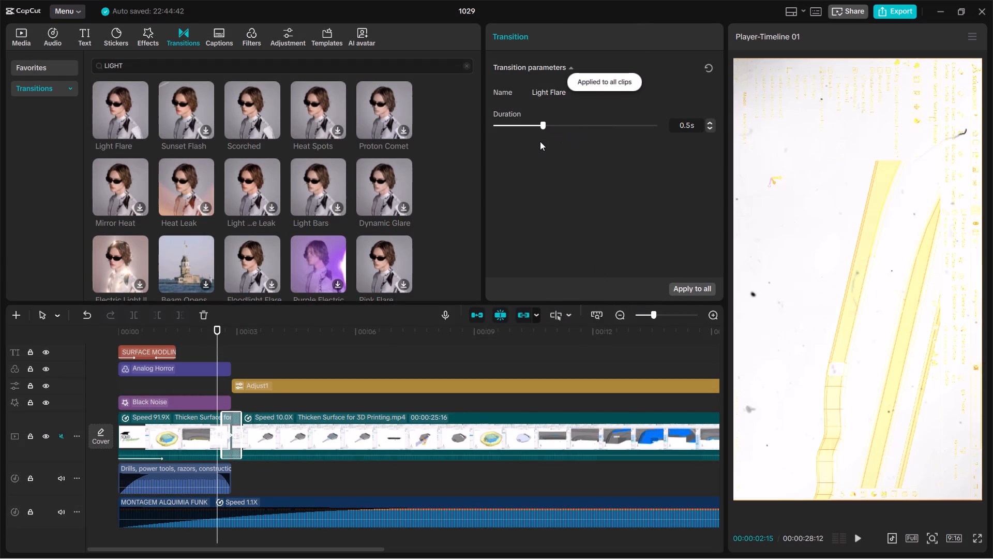
pyautogui.moveTo(540, 141); pyautogui.dragTo(522, 145)
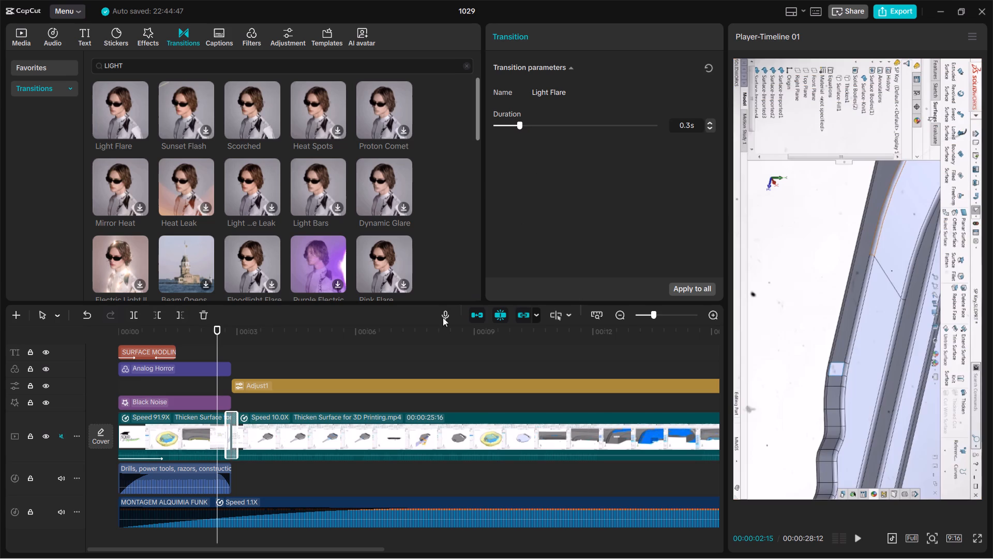
# Play across the new transition, and replay the opening from the start to check it.
pyautogui.press('space')
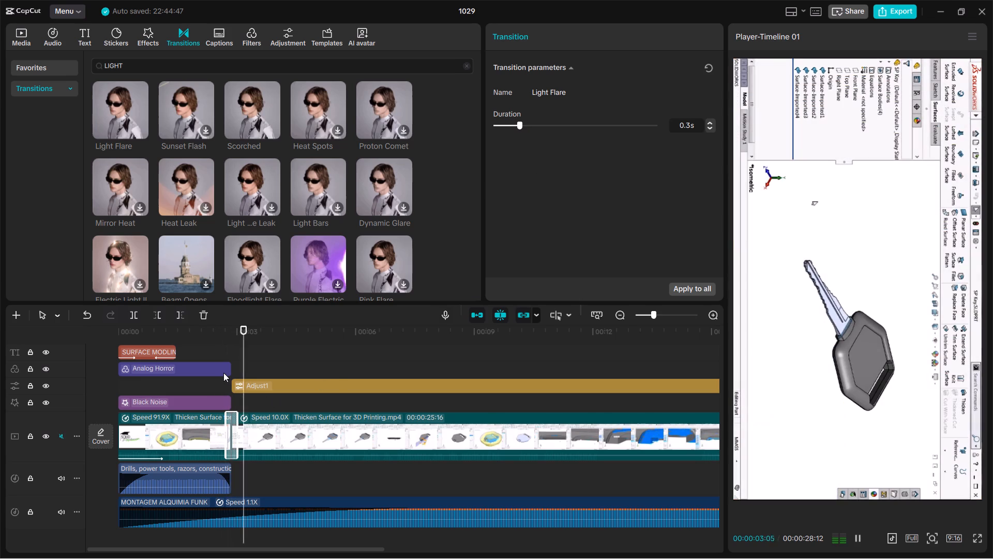
pyautogui.press('space')
pyautogui.moveTo(261, 356); pyautogui.dragTo(65, 381)
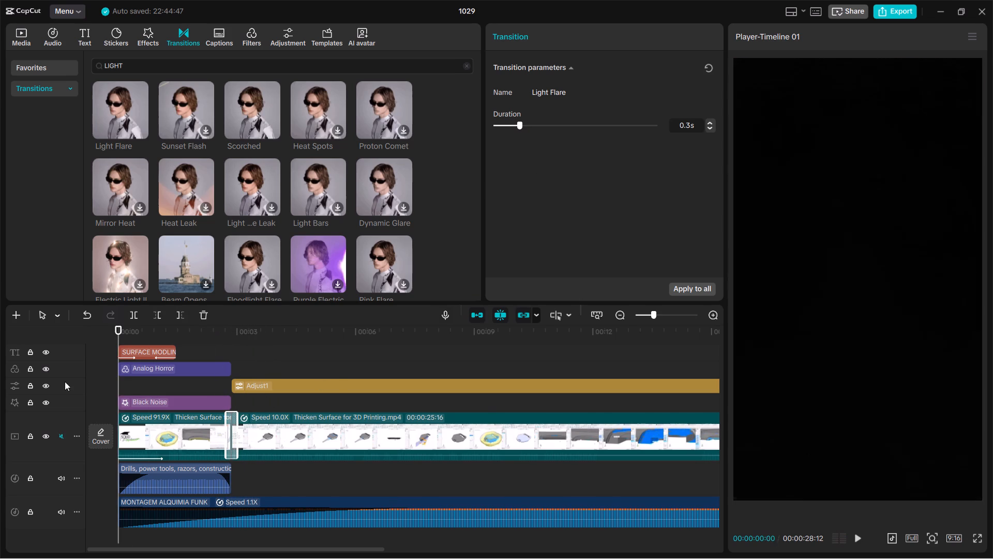
pyautogui.press('space')
pyautogui.press('space')
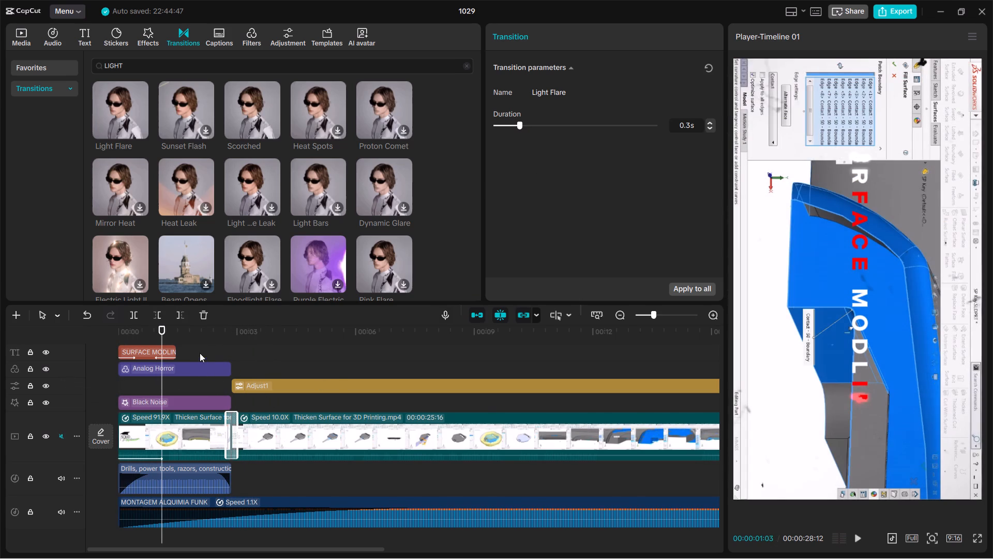
# Audition the bell and button sounds in the Ding category of sound effects.
pyautogui.click(57, 37)
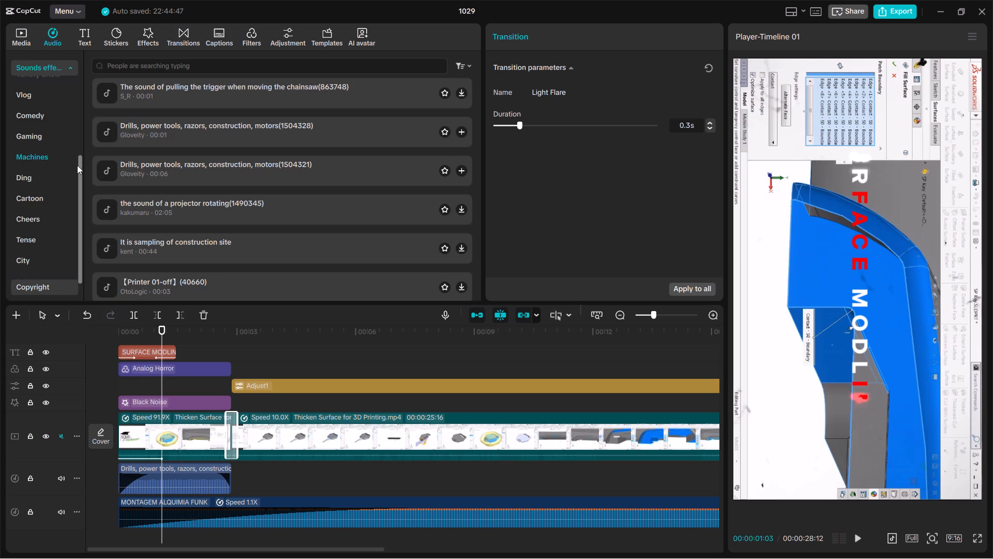
pyautogui.click(40, 179)
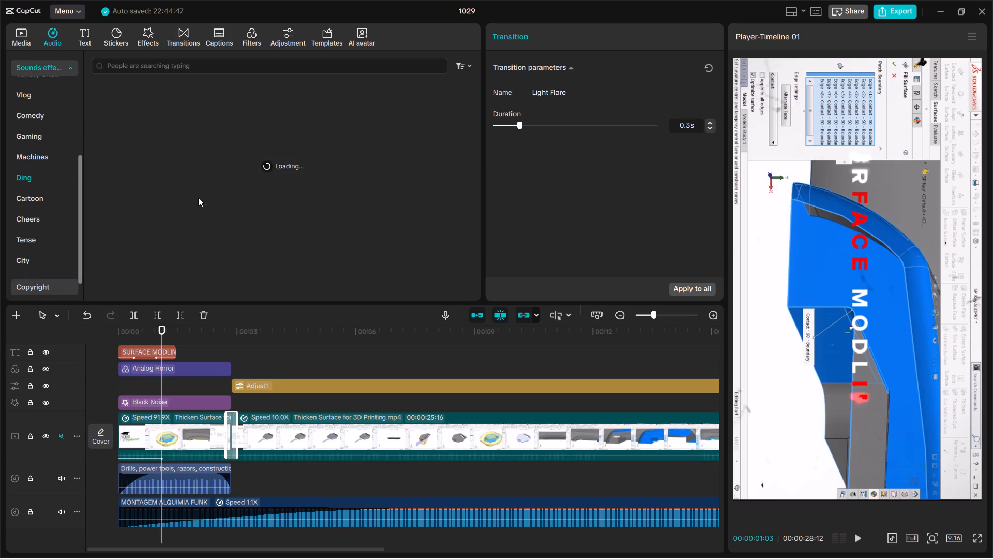
pyautogui.click(266, 158)
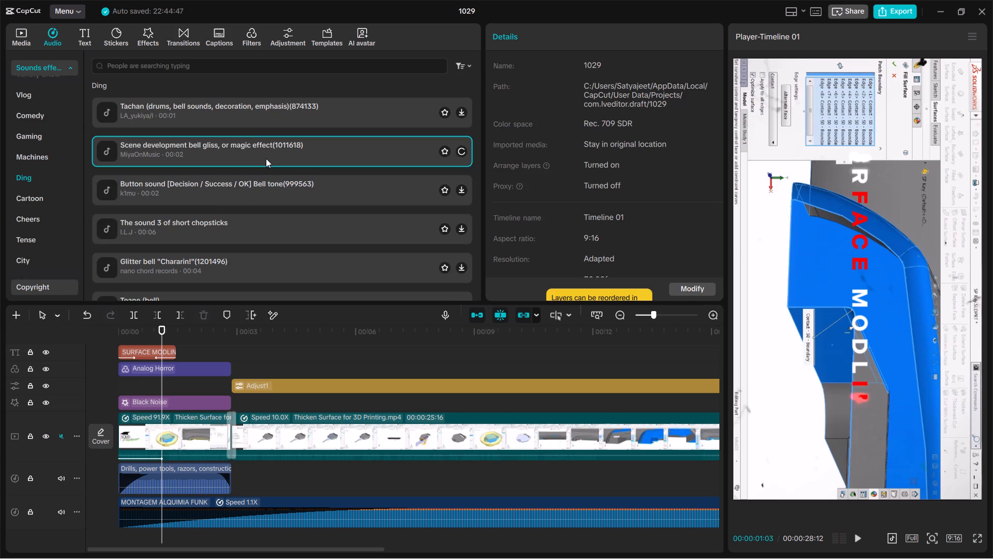
pyautogui.click(228, 120)
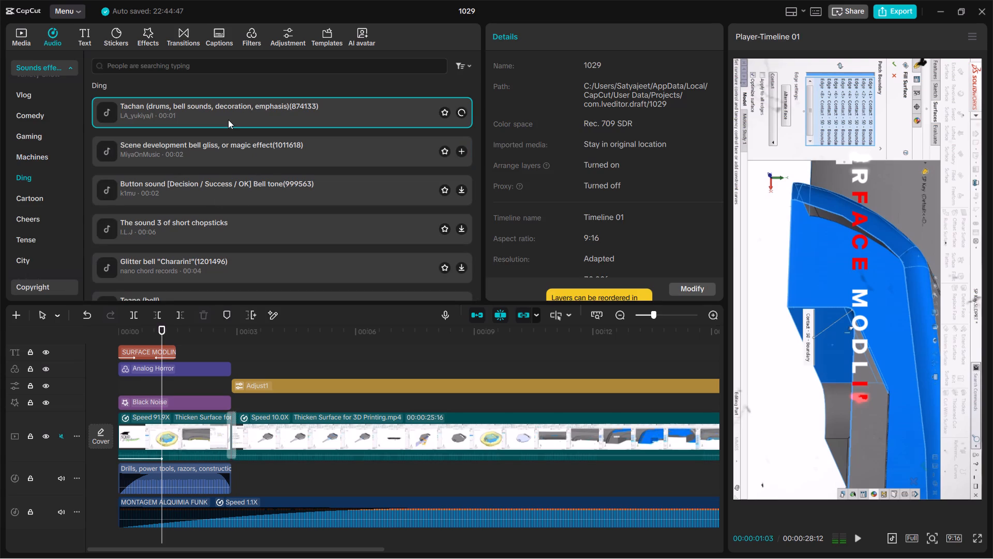
pyautogui.click(222, 200)
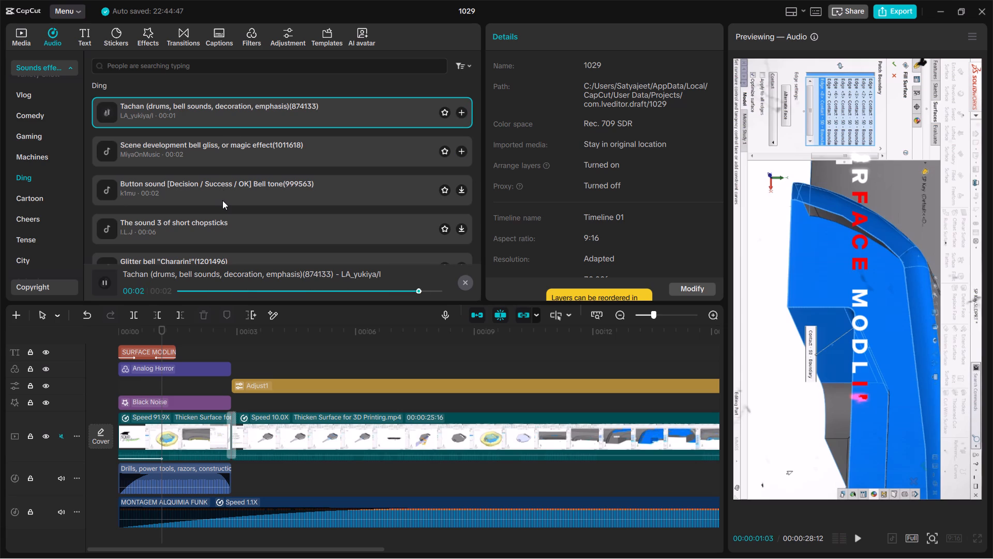
pyautogui.click(214, 230)
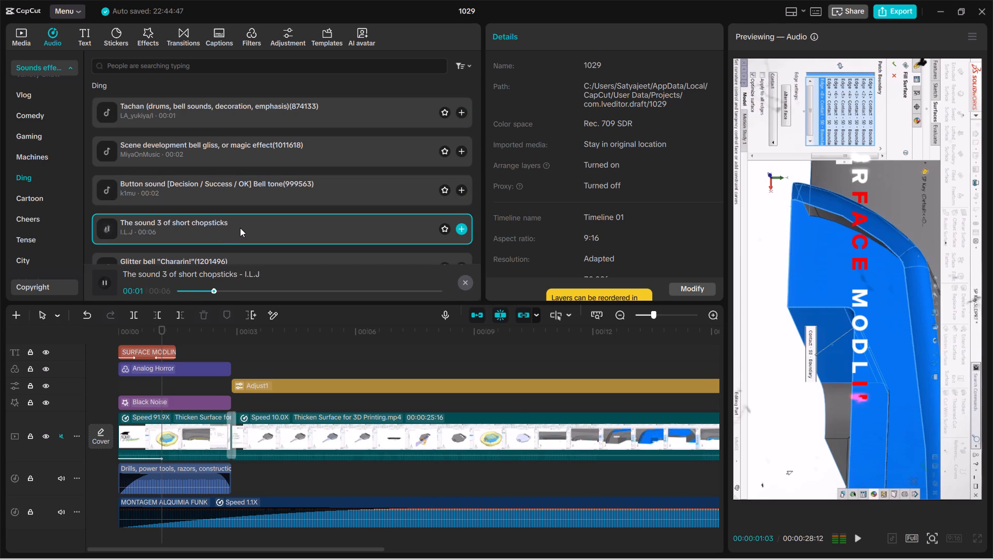
pyautogui.scroll(-2, 240, 228)
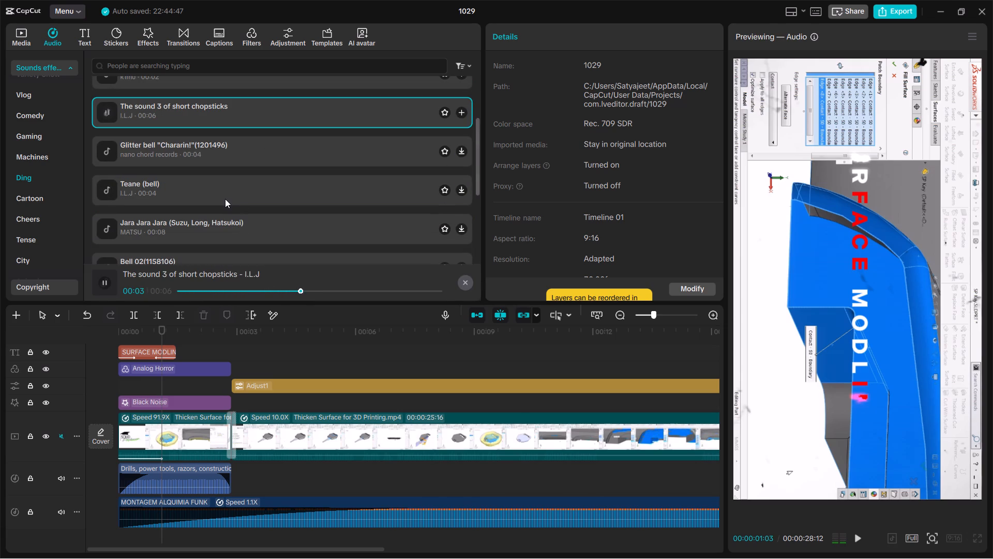
pyautogui.click(223, 197)
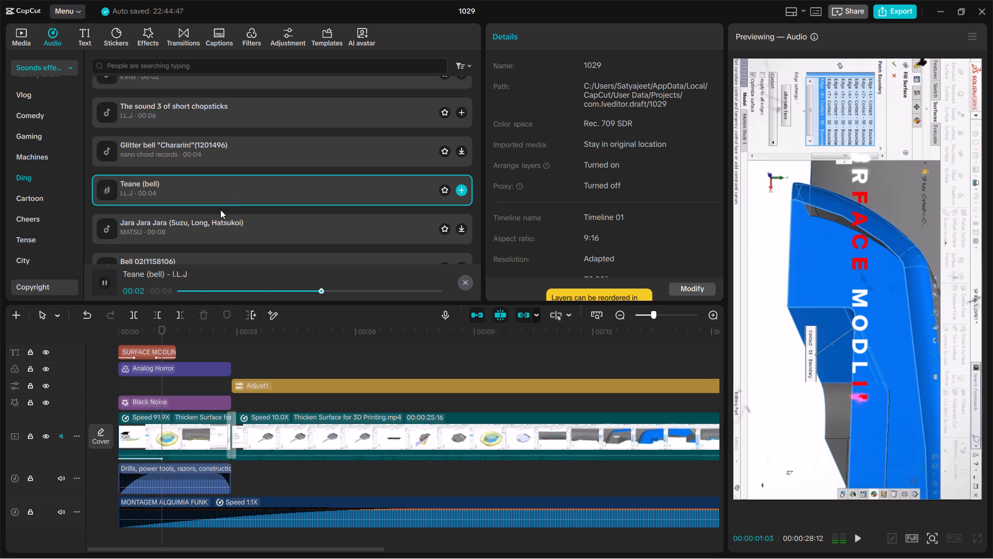
pyautogui.scroll(-1, 215, 228)
pyautogui.click(216, 210)
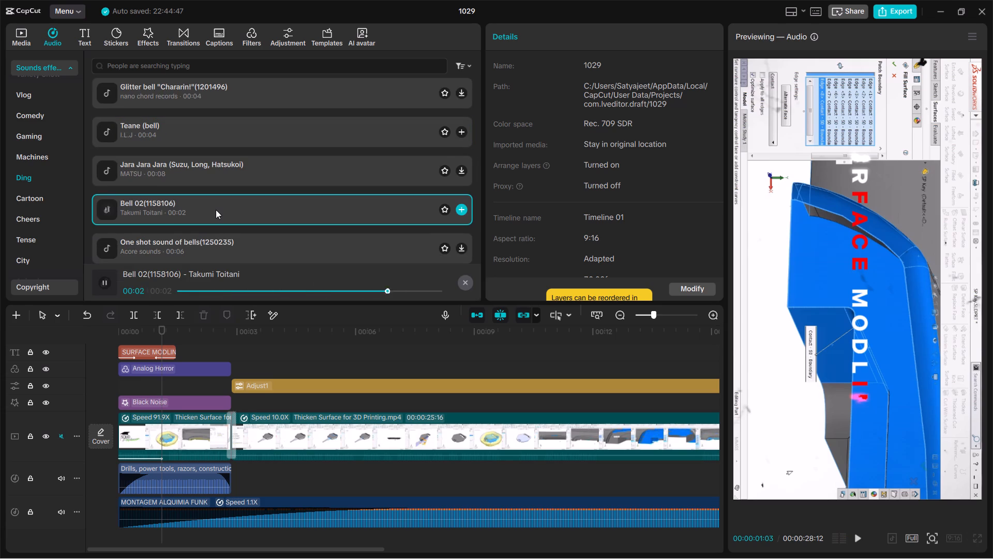
# Audition the Trending sound effects, from swish_whoosh (large) through the typing and button sounds to Wind noise 9.
pyautogui.scroll(3, 12, 177)
pyautogui.click(49, 173)
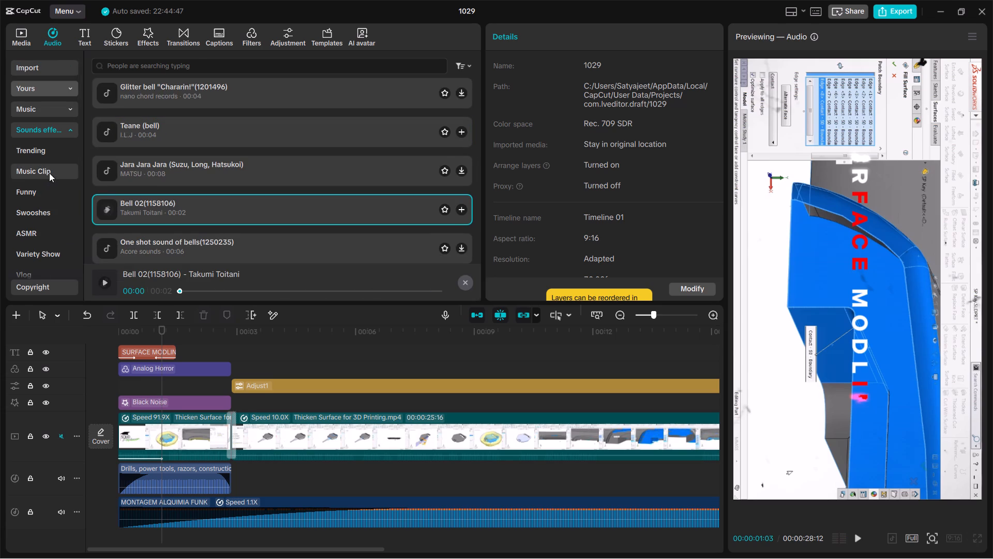
pyautogui.click(42, 152)
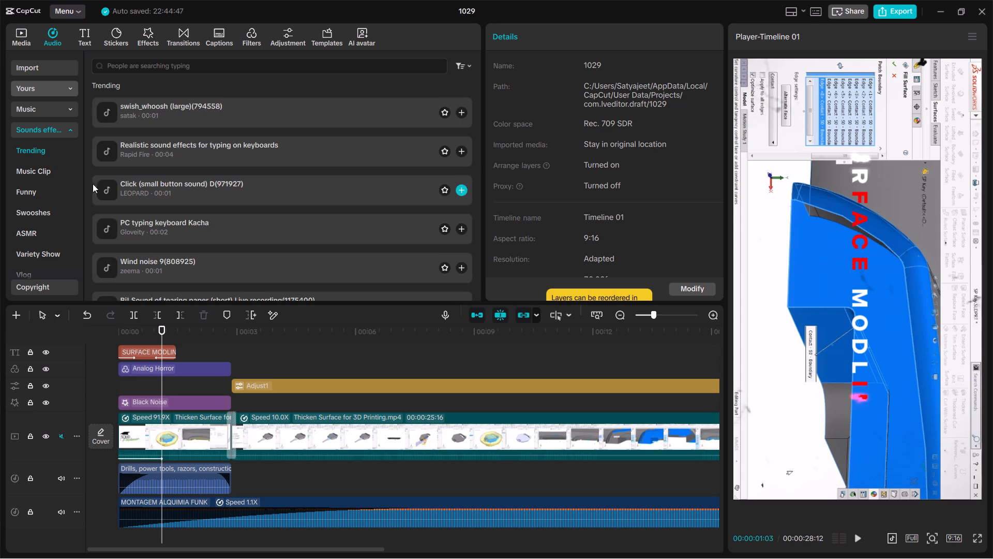
pyautogui.click(345, 106)
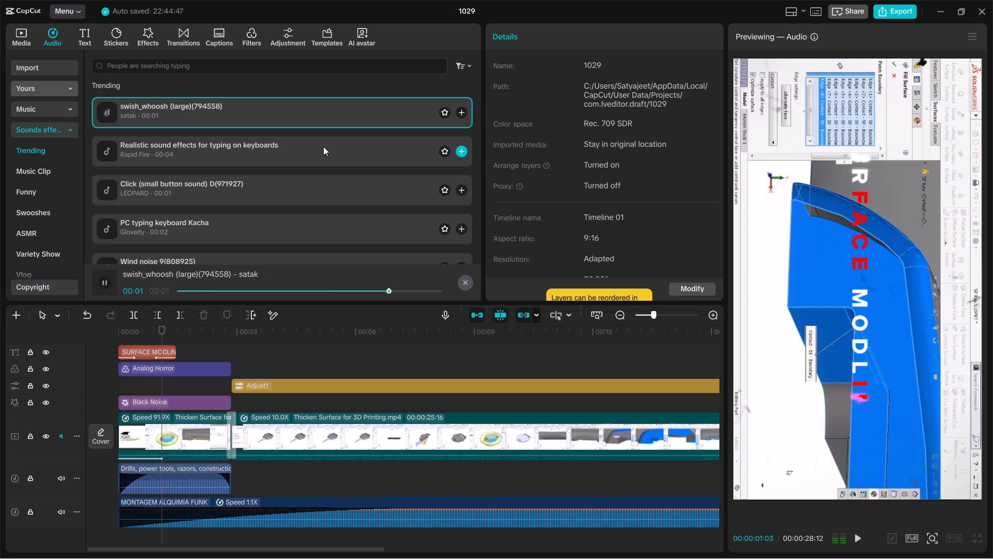
pyautogui.click(322, 147)
pyautogui.click(308, 187)
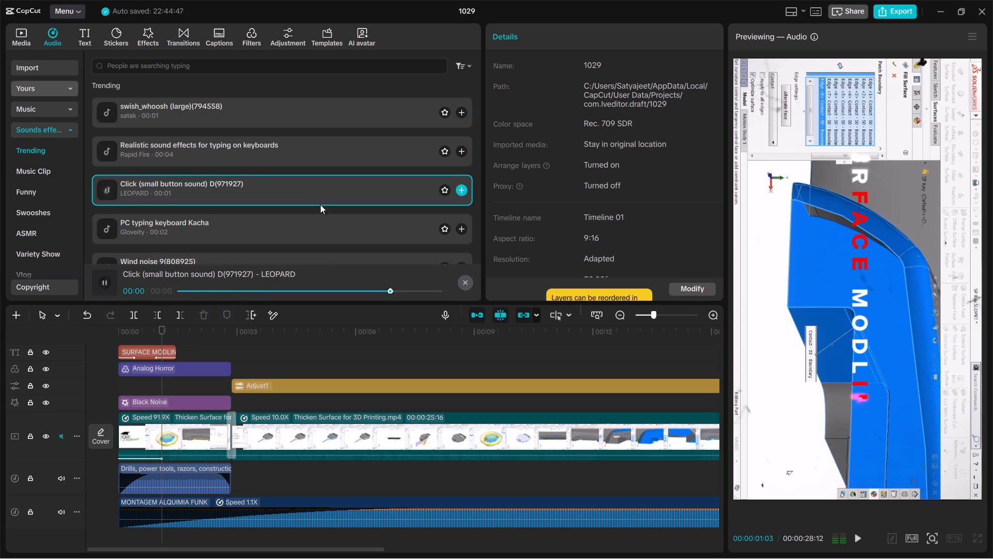
pyautogui.click(315, 226)
pyautogui.scroll(-1, 319, 217)
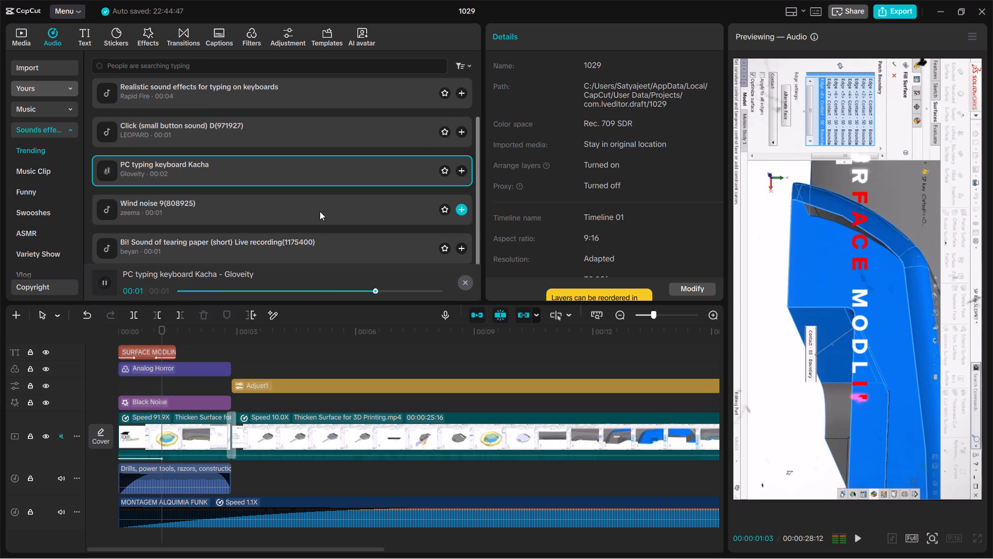
pyautogui.click(317, 213)
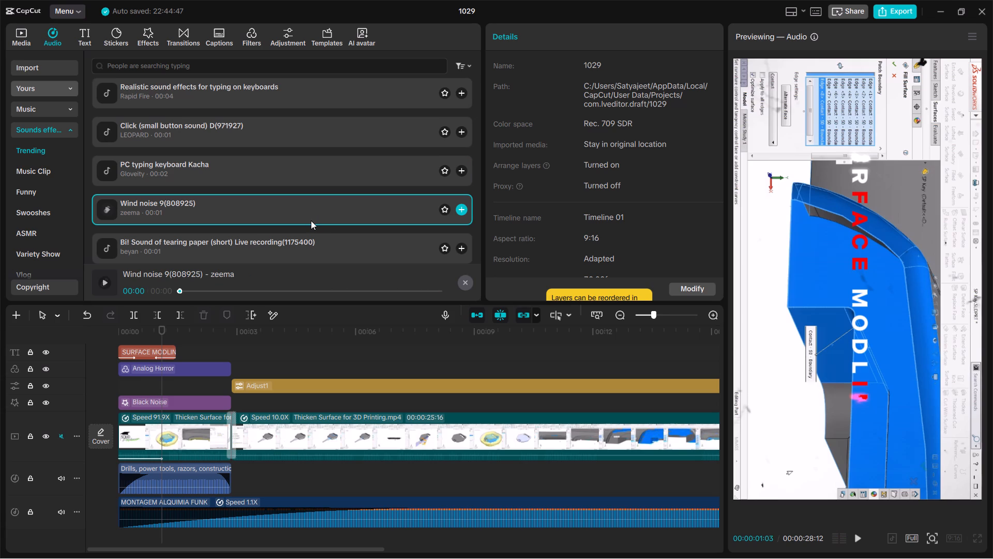
pyautogui.click(300, 225)
# Add the Wind noise 9 sound effect under the transition between the two video clips and play it back.
pyautogui.moveTo(301, 213); pyautogui.dragTo(298, 284)
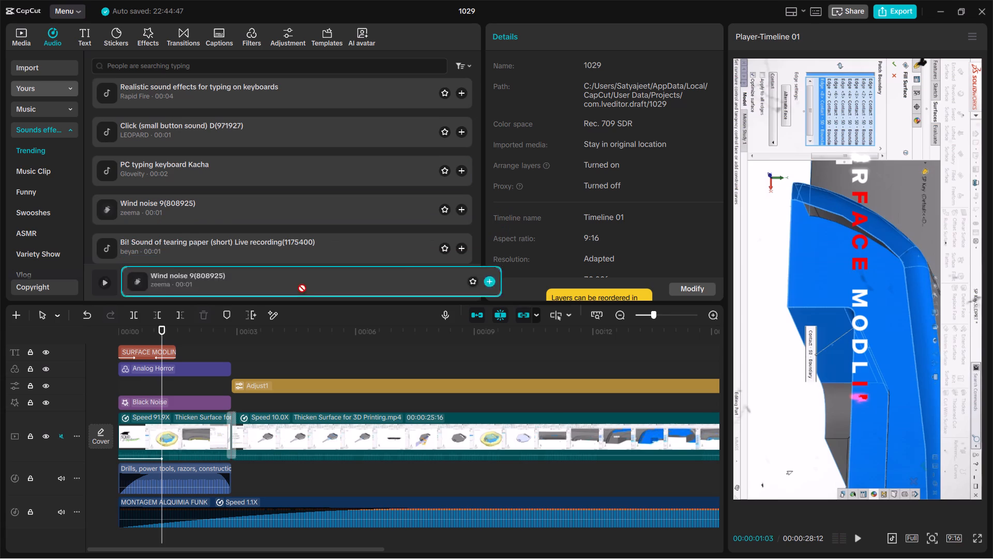
pyautogui.moveTo(298, 284); pyautogui.dragTo(225, 482)
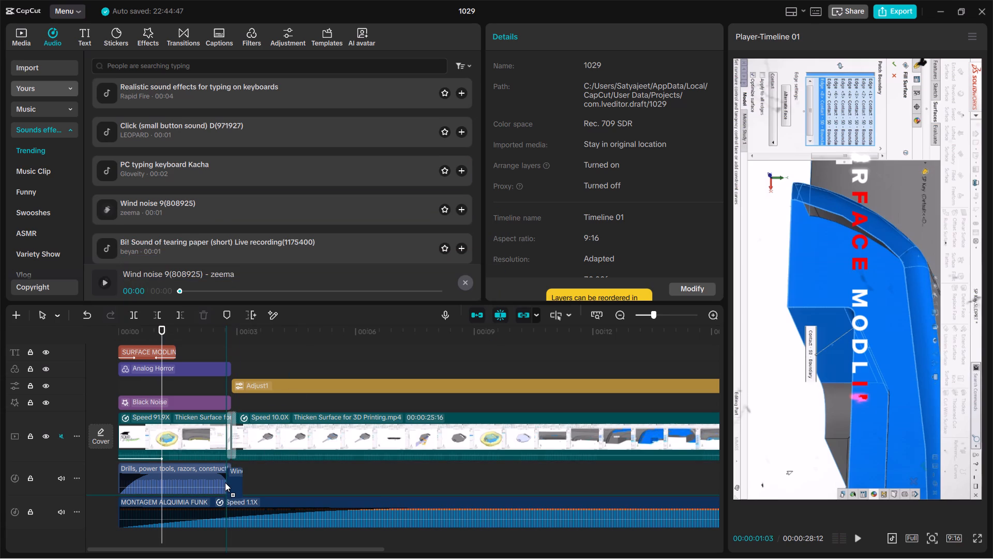
pyautogui.moveTo(225, 482); pyautogui.dragTo(224, 480)
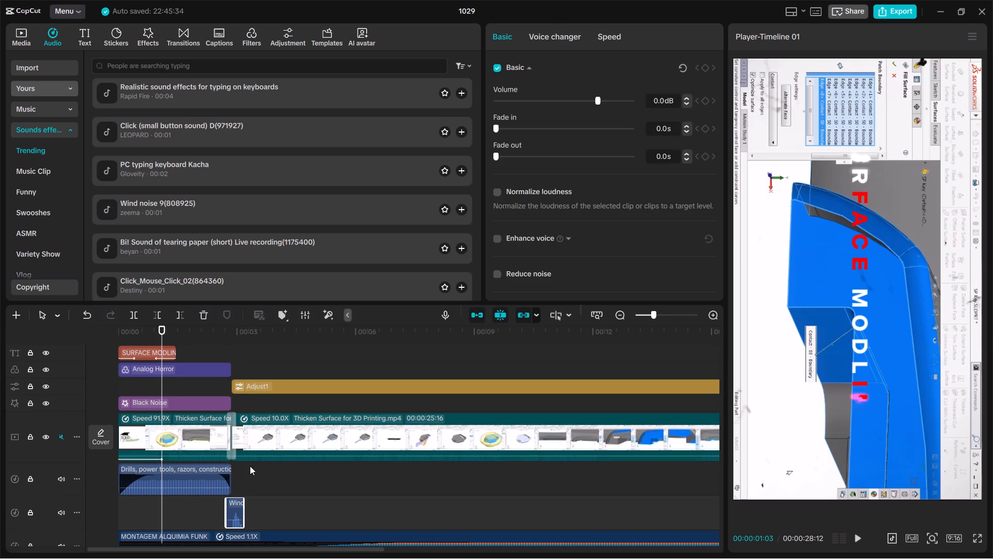
pyautogui.press('space')
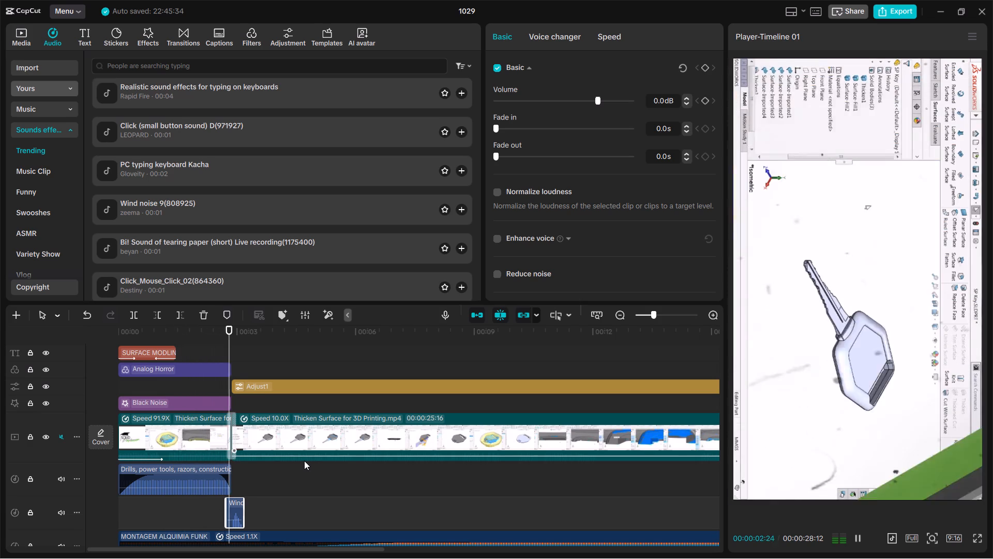
pyautogui.press('space')
# Move the Wind noise 9 clip to the audio track directly below the video, ending at the transition, and play it back.
pyautogui.moveTo(236, 508); pyautogui.dragTo(235, 483)
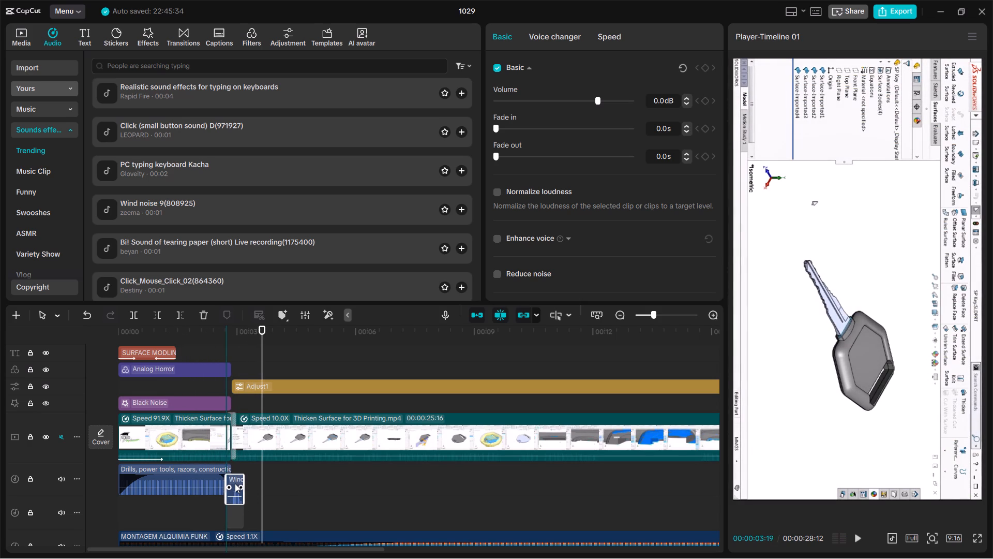
pyautogui.moveTo(235, 483); pyautogui.dragTo(234, 470)
pyautogui.moveTo(245, 519); pyautogui.dragTo(243, 489)
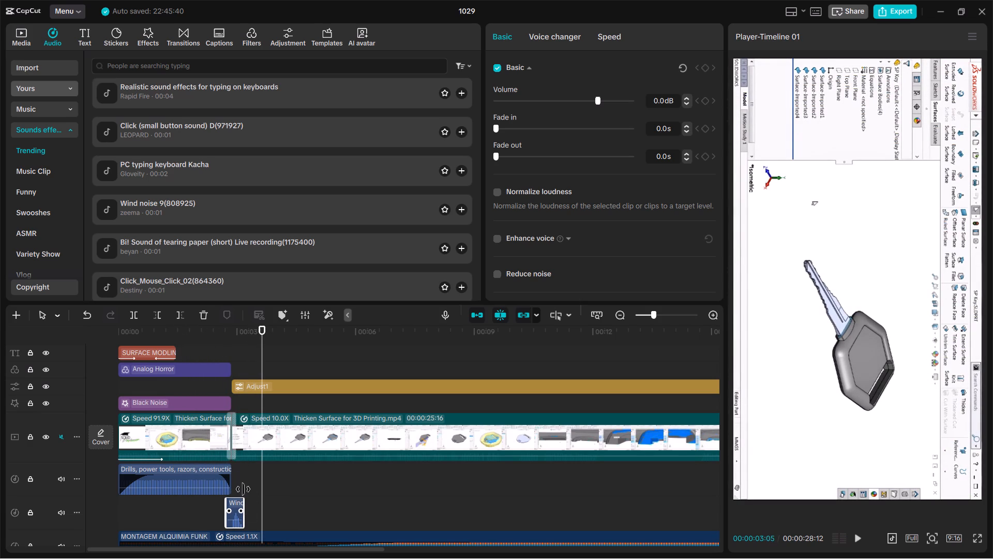
pyautogui.moveTo(243, 489); pyautogui.dragTo(241, 489)
pyautogui.moveTo(236, 516); pyautogui.dragTo(229, 462)
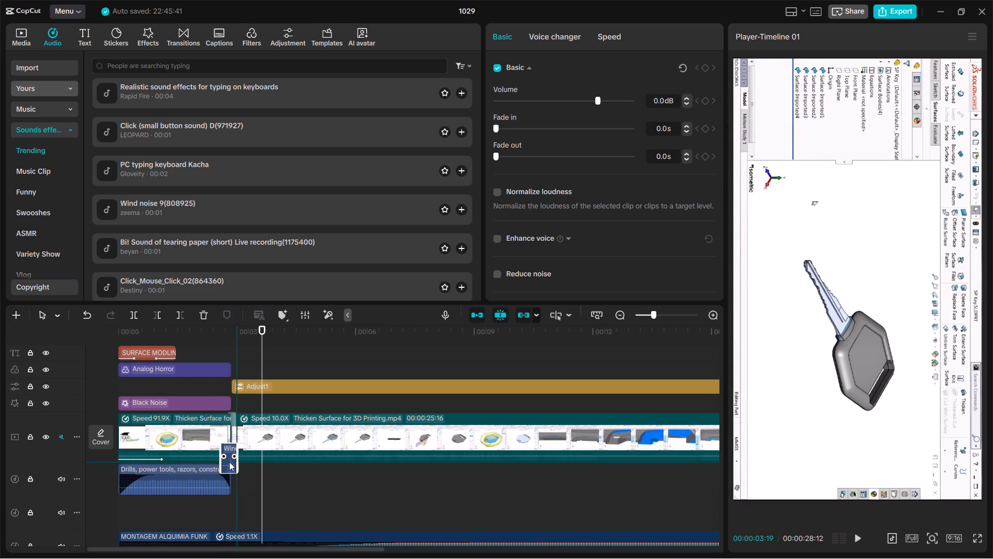
pyautogui.moveTo(229, 462); pyautogui.dragTo(224, 462)
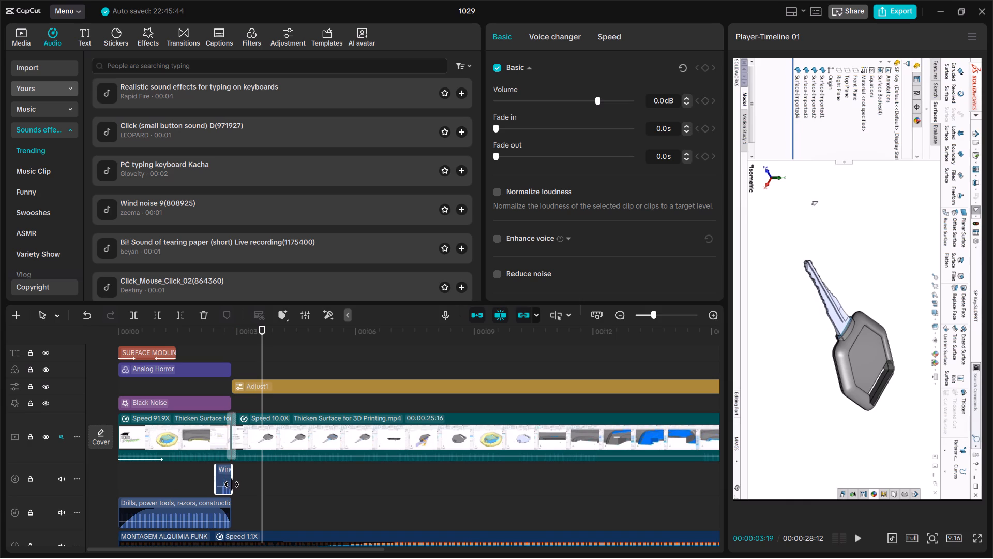
pyautogui.press('space')
pyautogui.click(198, 481)
pyautogui.press('space')
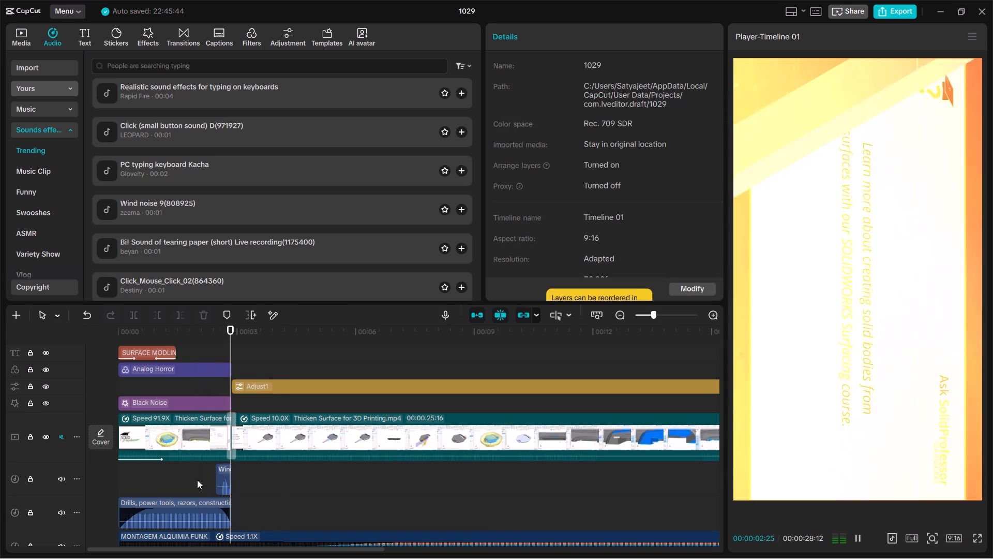
pyautogui.press('space')
# Shift the Wind noise 9 clip slightly later so it straddles the transition, and set the playhead to 00:00:02:24.
pyautogui.moveTo(226, 480); pyautogui.dragTo(247, 482)
pyautogui.click(223, 483)
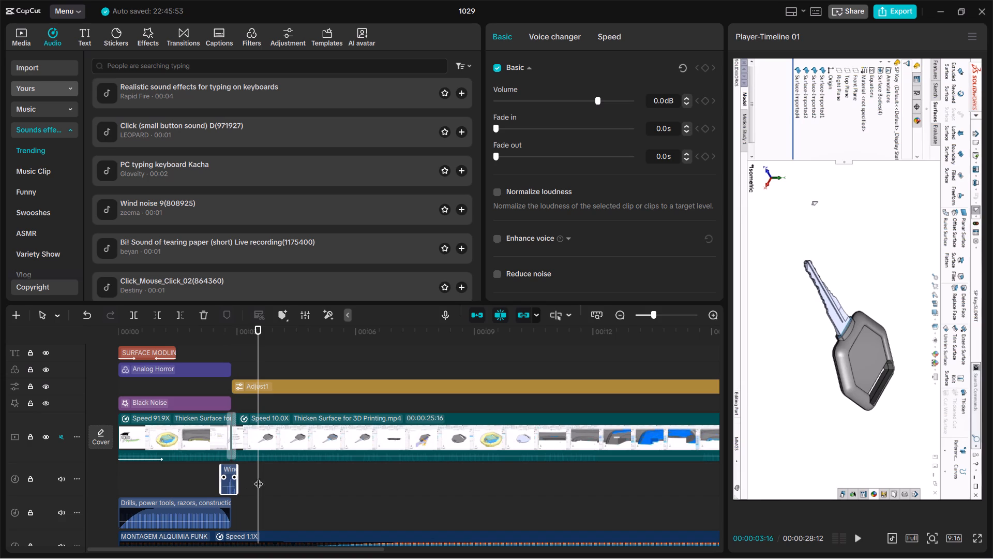
pyautogui.keyDown('ctrl'); pyautogui.scroll(18, 254, 478); pyautogui.keyUp('ctrl')
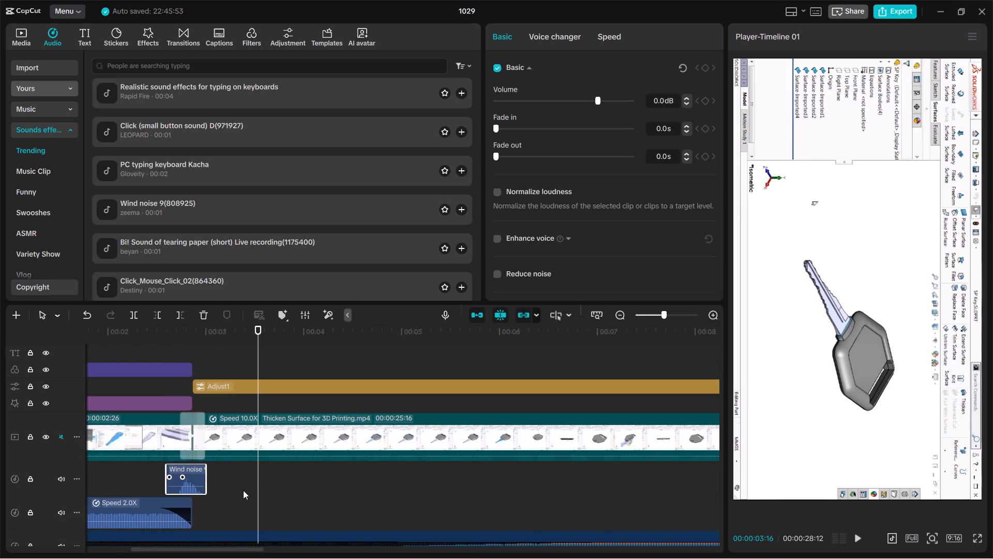
pyautogui.moveTo(258, 483); pyautogui.dragTo(185, 498)
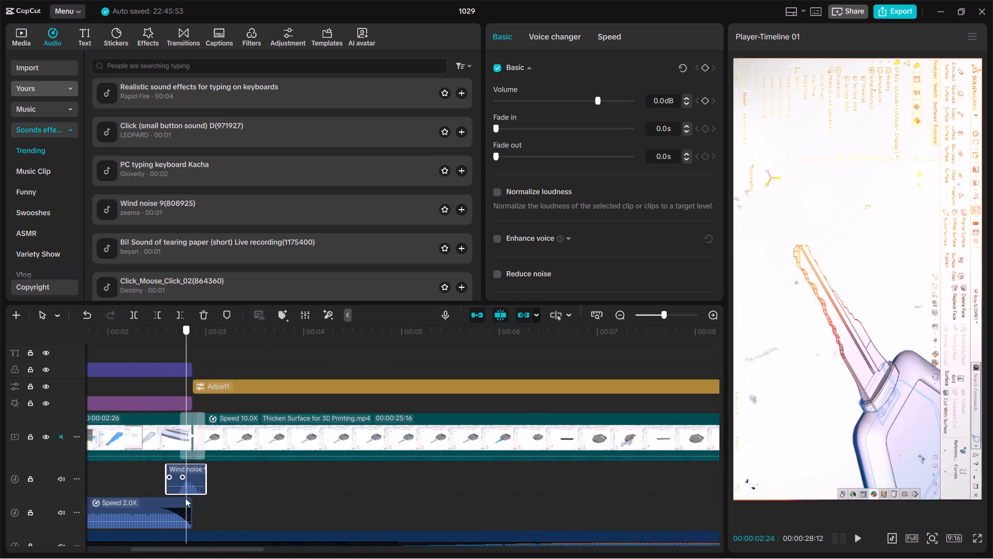
pyautogui.moveTo(185, 498); pyautogui.dragTo(185, 497)
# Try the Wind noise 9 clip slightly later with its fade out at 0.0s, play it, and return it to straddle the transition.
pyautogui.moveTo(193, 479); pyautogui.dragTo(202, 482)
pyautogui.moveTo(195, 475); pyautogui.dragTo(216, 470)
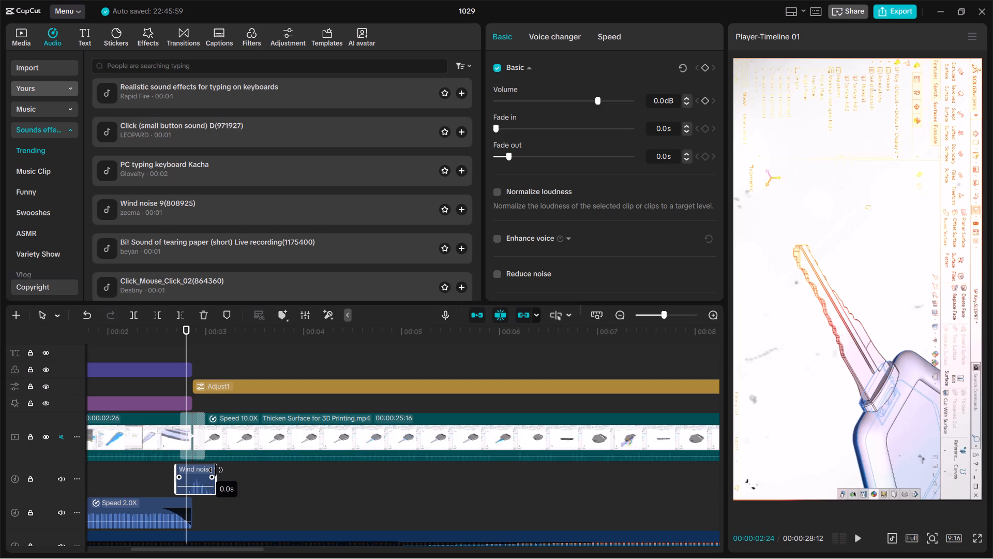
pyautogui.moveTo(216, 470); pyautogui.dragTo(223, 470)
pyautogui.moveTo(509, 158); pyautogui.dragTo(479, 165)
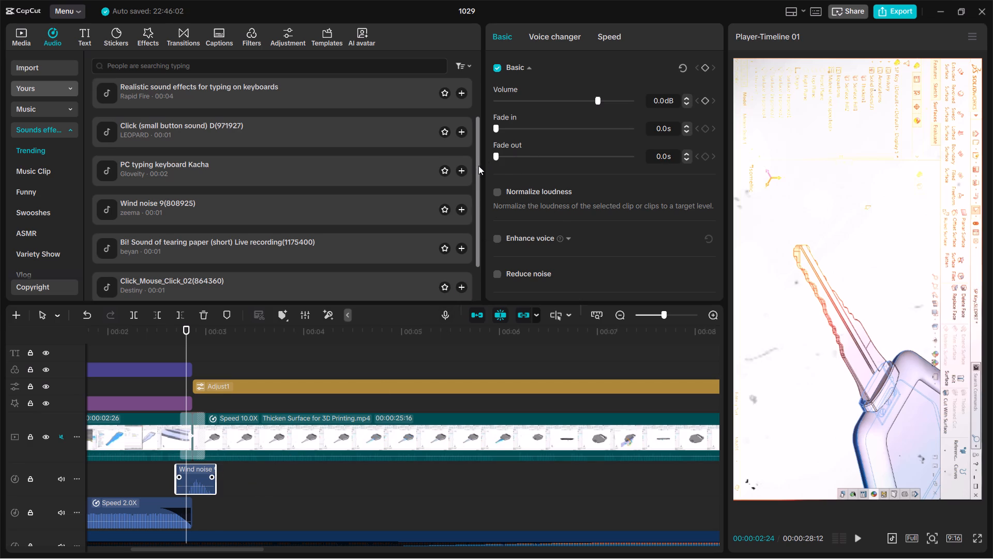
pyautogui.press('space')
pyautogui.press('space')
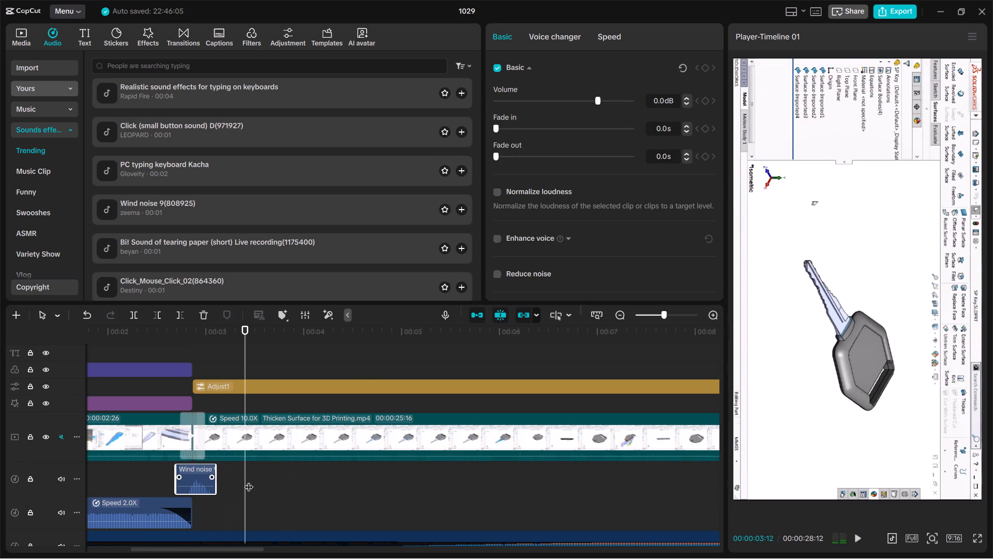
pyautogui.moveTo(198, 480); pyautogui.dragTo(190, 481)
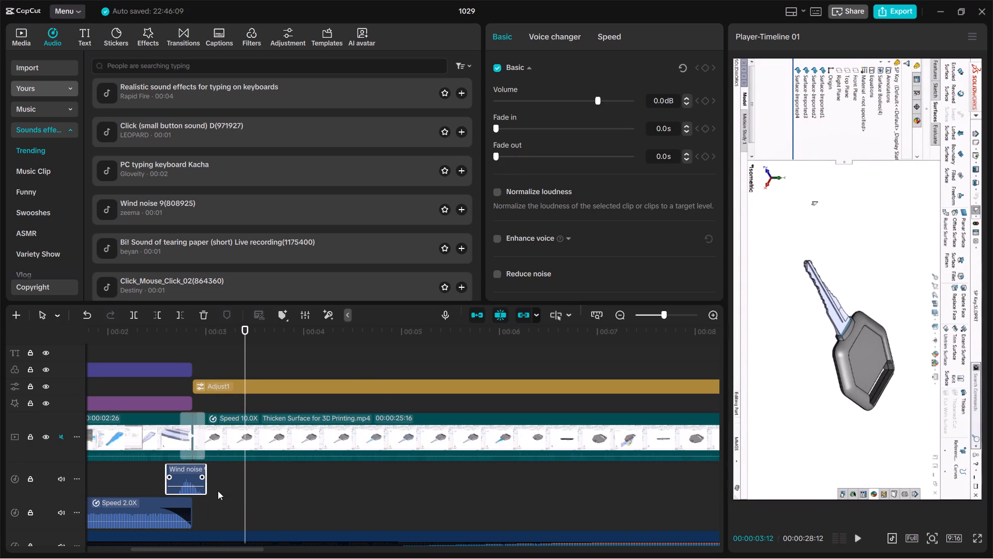
# Play the whole video through to its end, and return the playhead to the start.
pyautogui.moveTo(241, 491); pyautogui.dragTo(49, 488)
pyautogui.press('space')
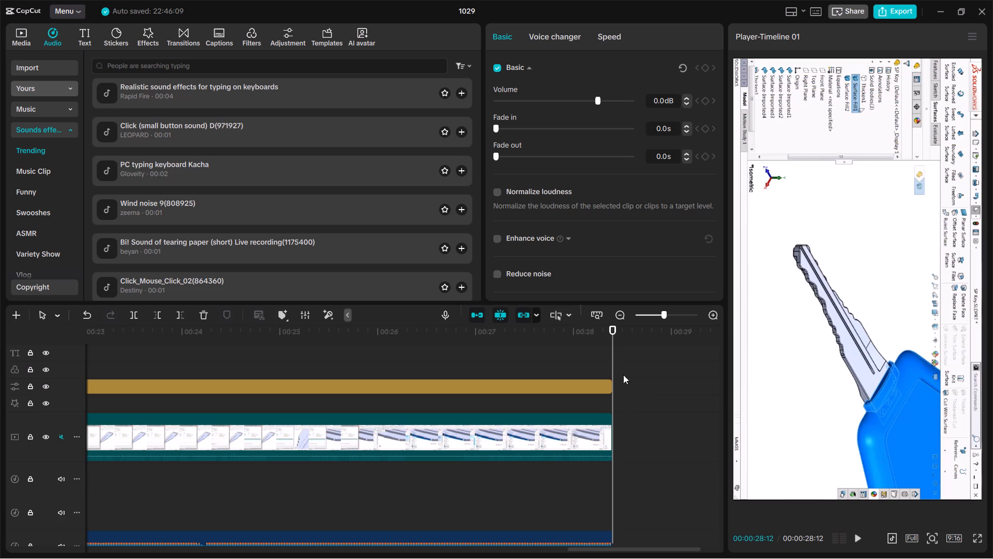
pyautogui.moveTo(613, 365); pyautogui.dragTo(11, 400)
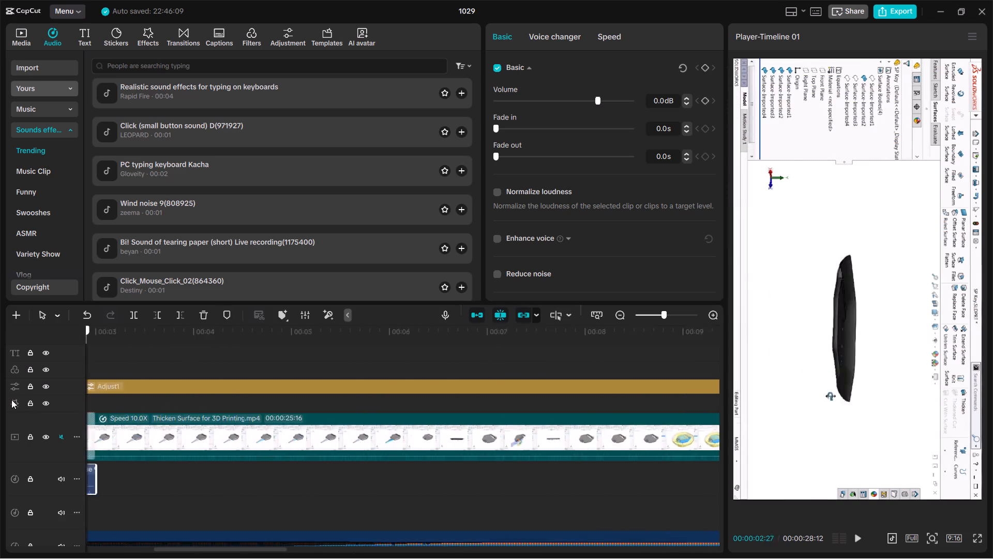
pyautogui.moveTo(11, 400); pyautogui.dragTo(9, 393)
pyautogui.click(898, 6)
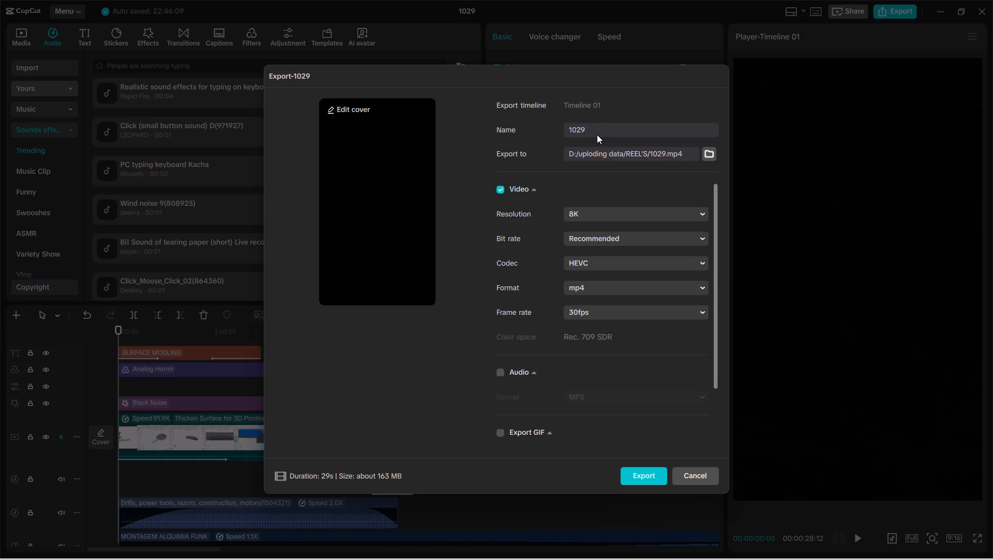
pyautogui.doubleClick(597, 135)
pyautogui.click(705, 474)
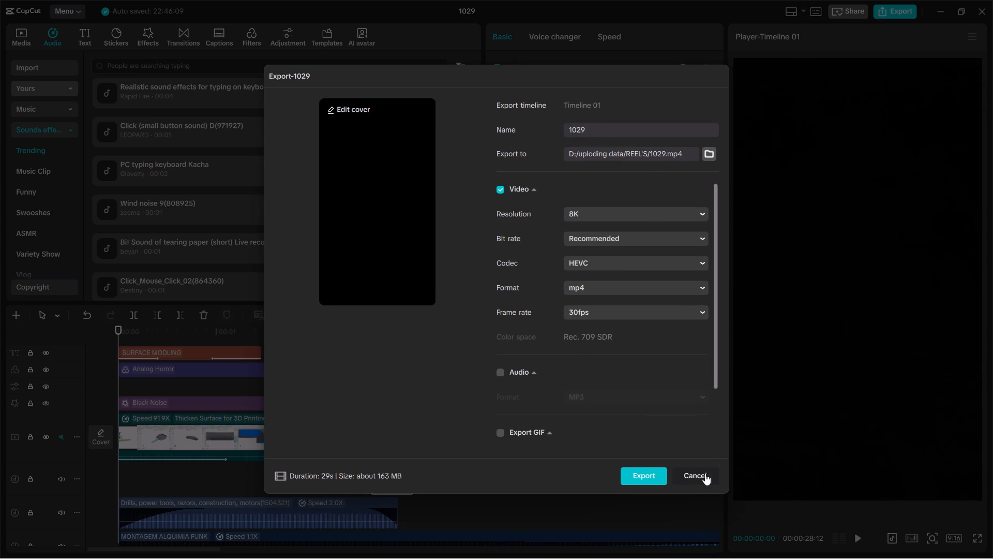
# Switch to File Explorer and look through the REEL'S folder for the latest numbered video, and return to CapCut.
pyautogui.click(941, 14)
pyautogui.click(811, 233)
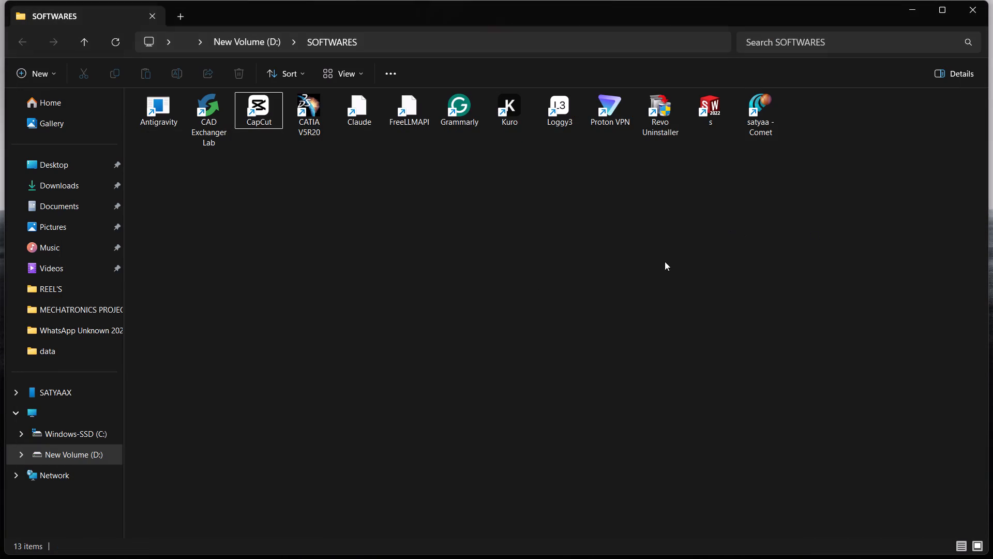
pyautogui.click(77, 289)
pyautogui.scroll(-12, 437, 229)
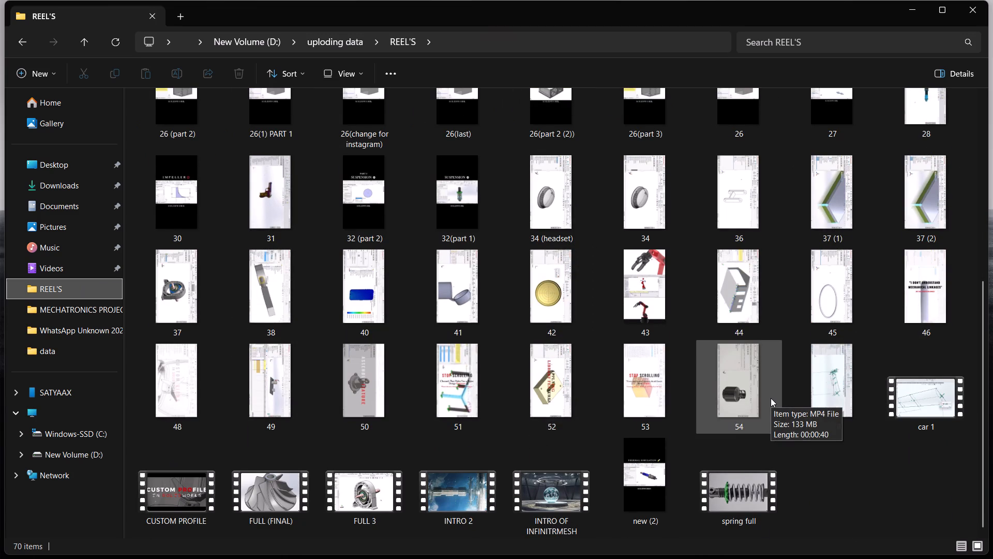
pyautogui.click(574, 138)
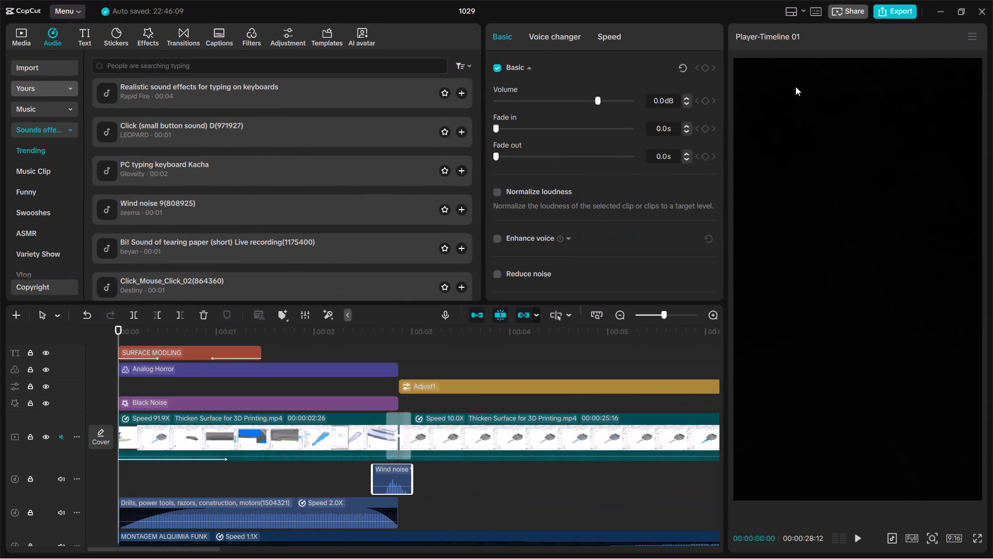
# Export the video with the name 55 and a frame rate of 60fps.
pyautogui.click(890, 9)
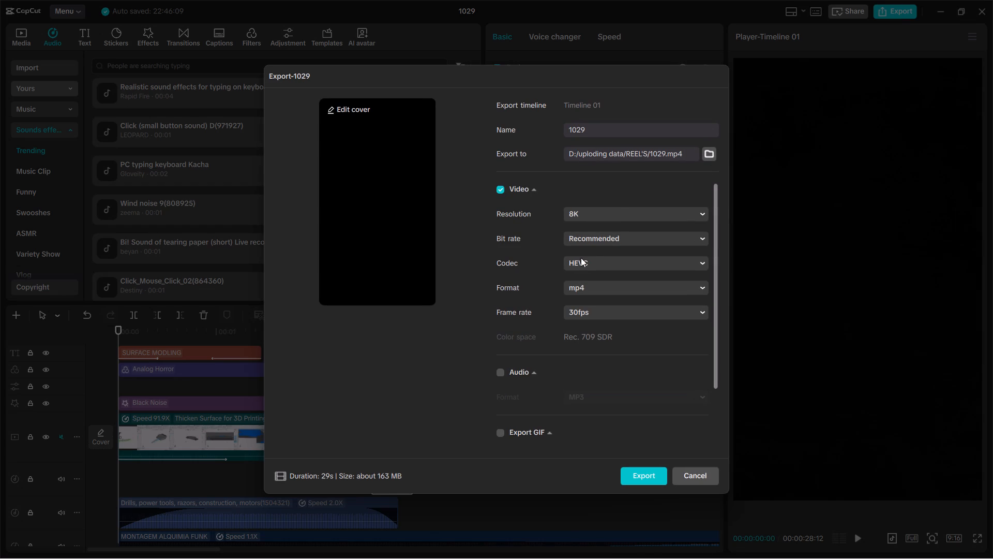
pyautogui.click(581, 313)
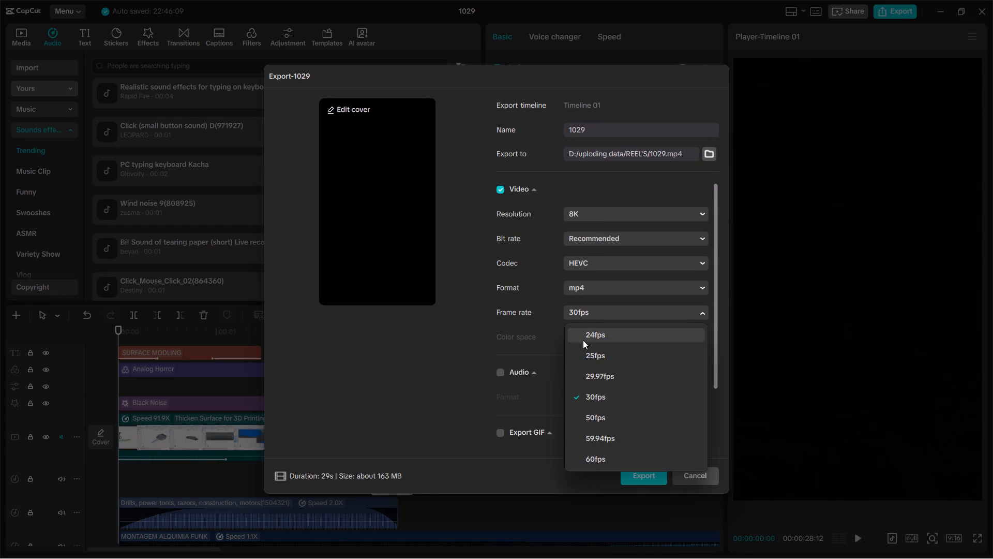
pyautogui.click(605, 459)
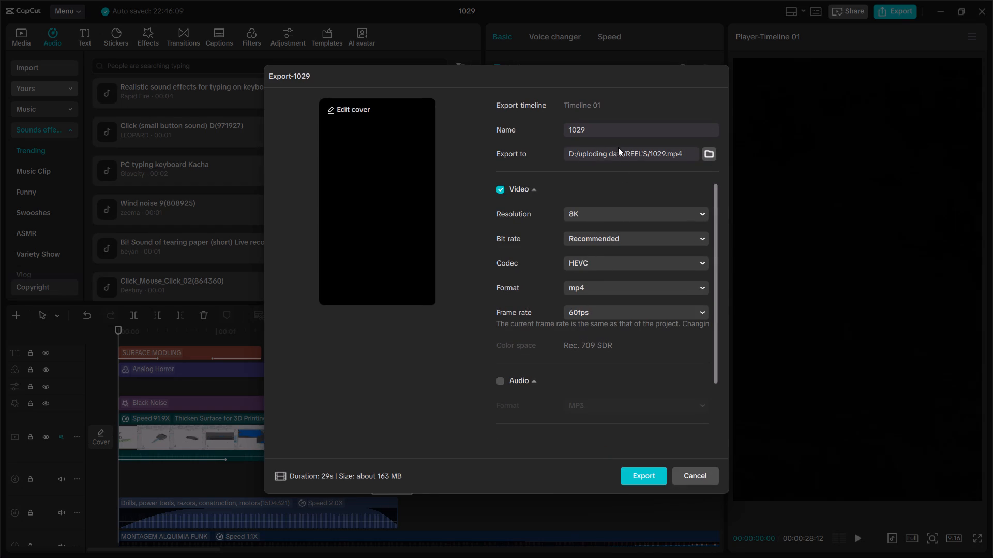
pyautogui.doubleClick(611, 129)
pyautogui.write('55')
pyautogui.click(658, 481)
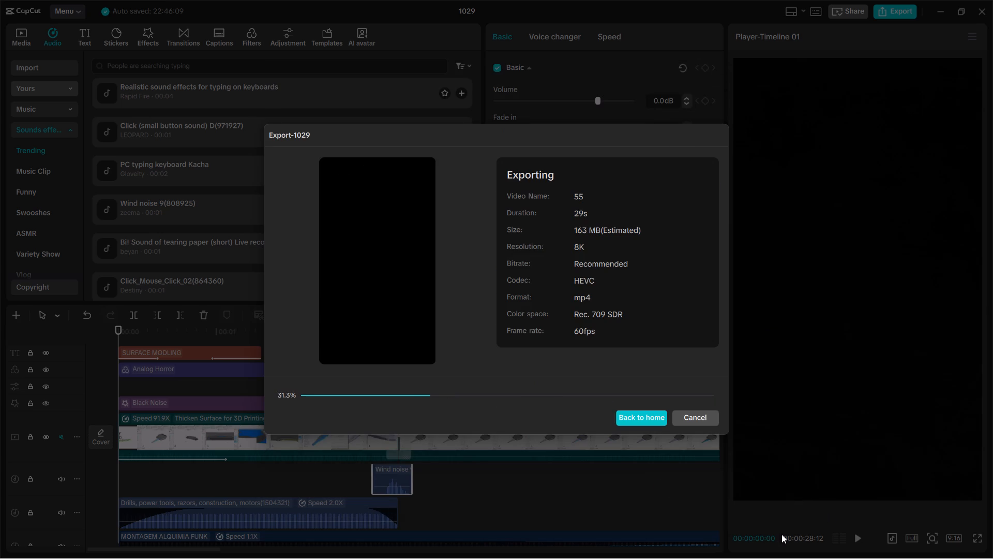
# Look at the REEL'S folder in File Explorer while the export runs.
pyautogui.moveTo(798, 558); pyautogui.dragTo(790, 539)
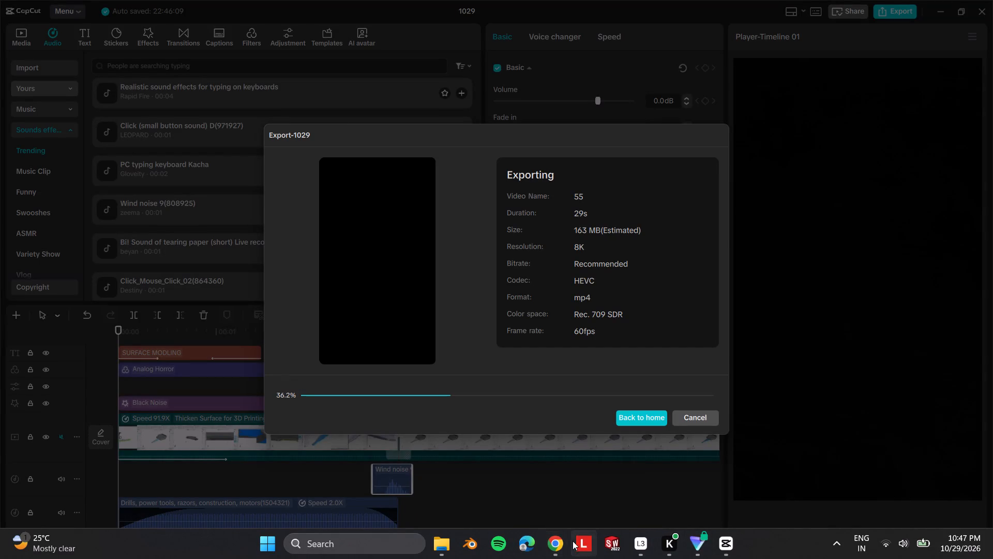
pyautogui.click(436, 553)
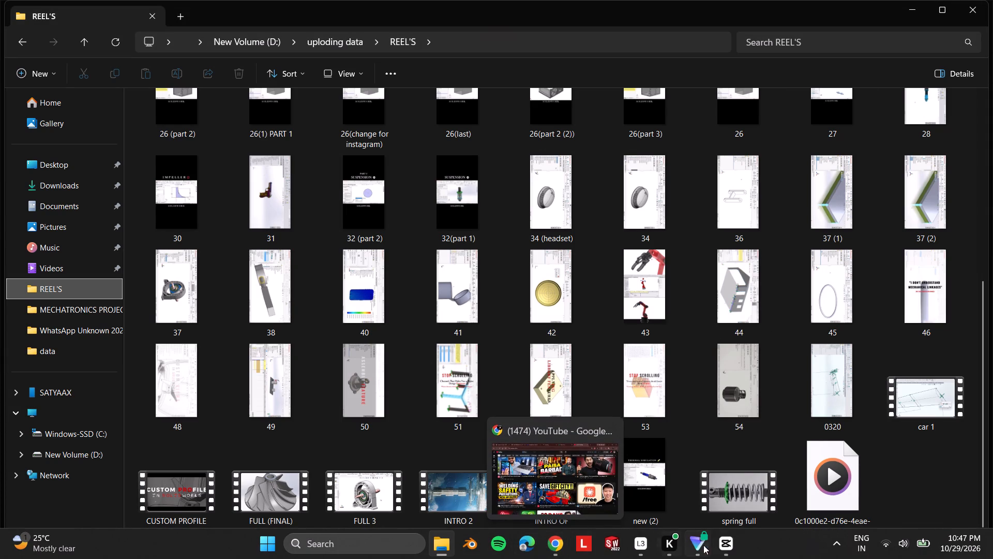
pyautogui.click(732, 551)
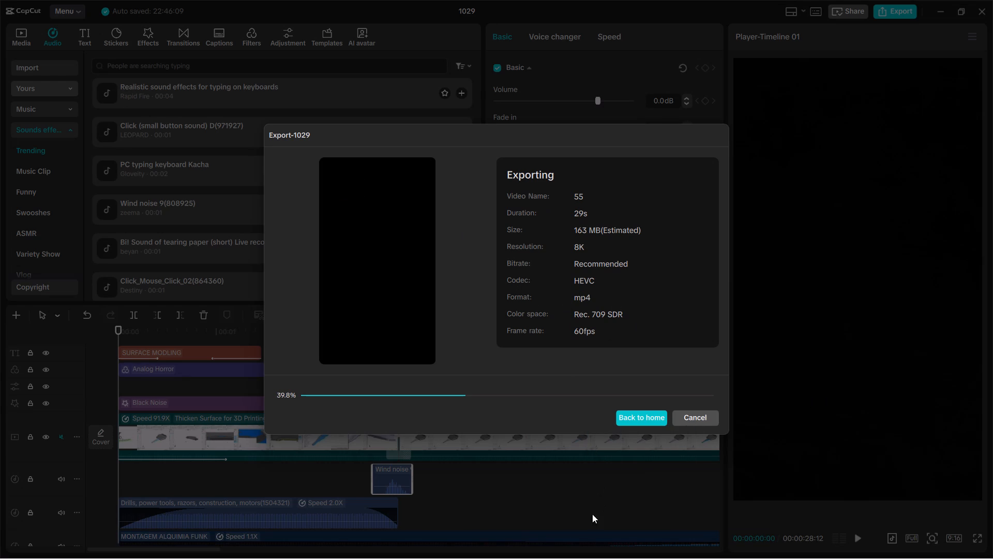
# Switch to Chrome, open the other personal browser profile with the black avatar, and load Instagram from its shortcuts.
pyautogui.click(559, 548)
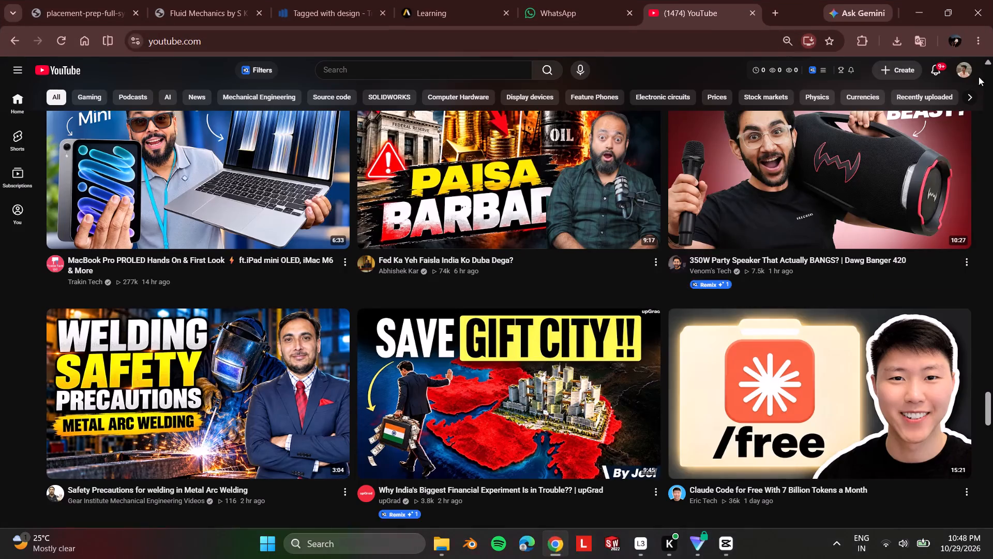
pyautogui.click(950, 42)
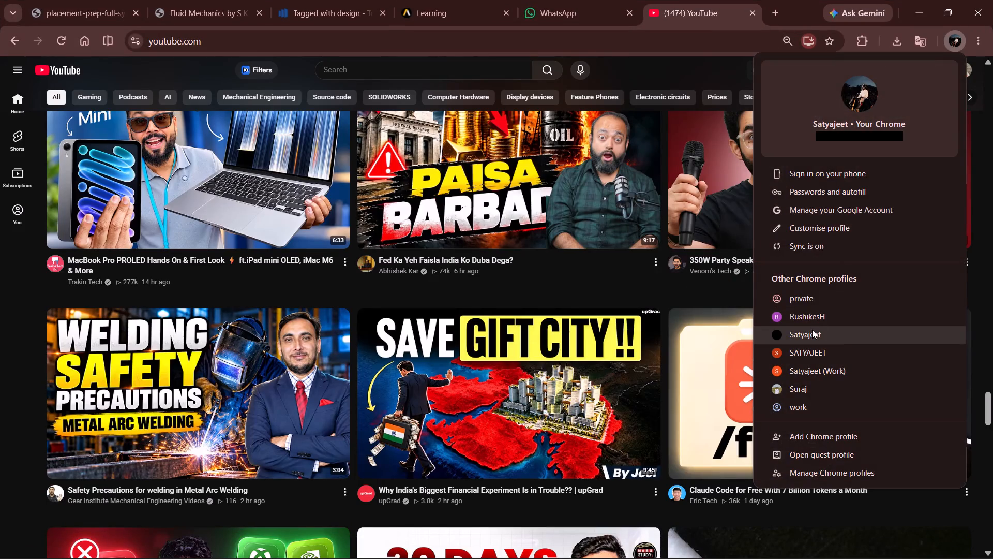
pyautogui.click(811, 331)
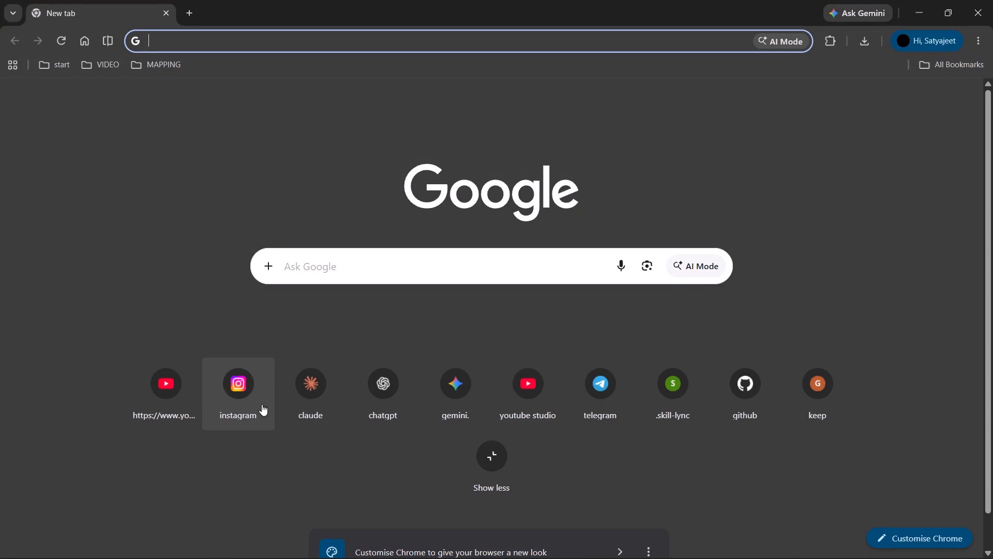
pyautogui.click(160, 395)
pyautogui.click(190, 13)
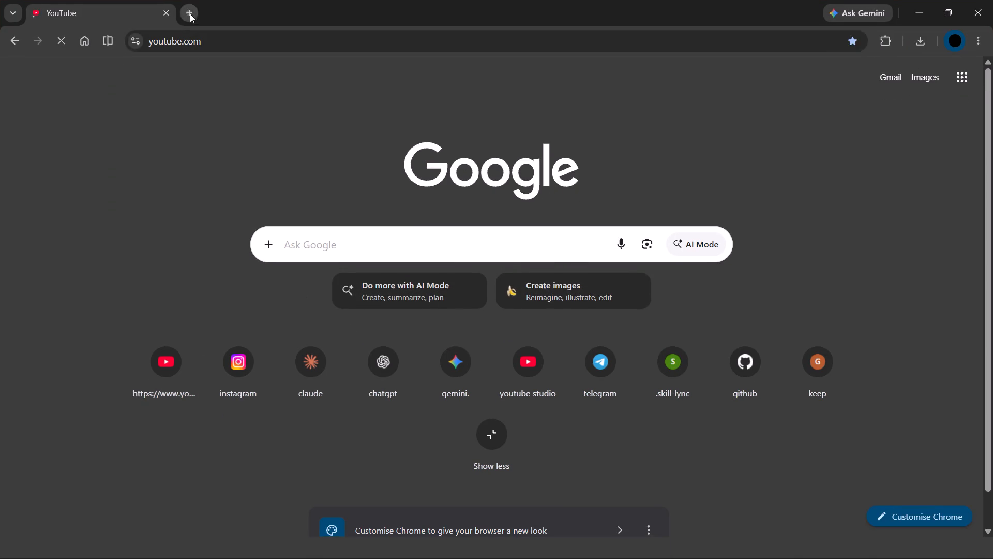
pyautogui.click(169, 13)
pyautogui.click(231, 375)
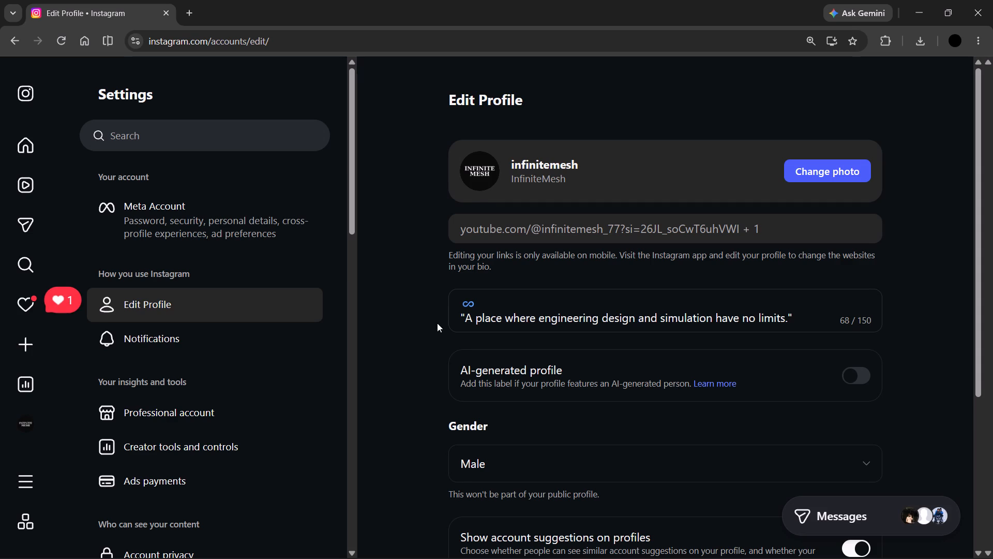
# Go to the infinitemesh profile's saved collections and open All Posts.
pyautogui.click(52, 418)
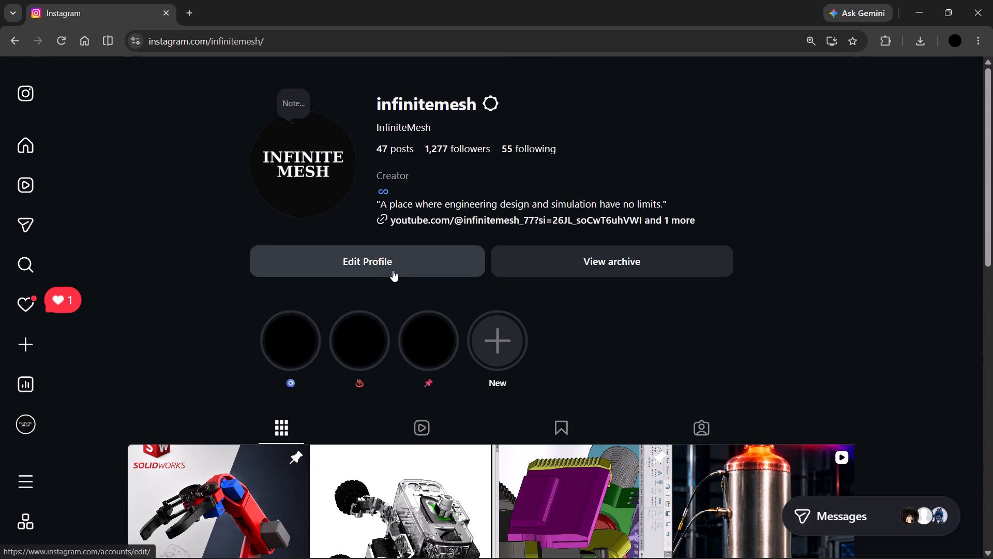
pyautogui.click(562, 430)
pyautogui.scroll(-2, 618, 344)
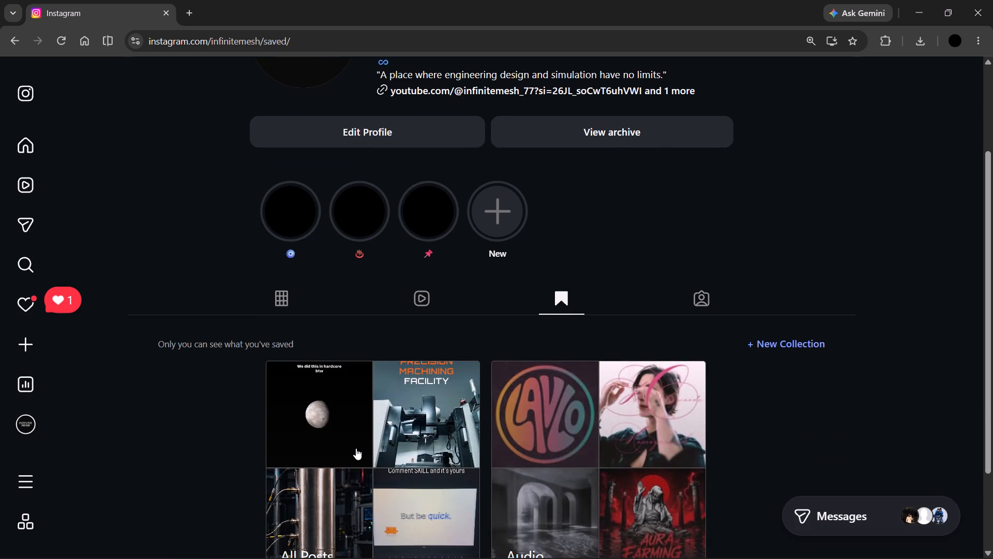
pyautogui.click(356, 449)
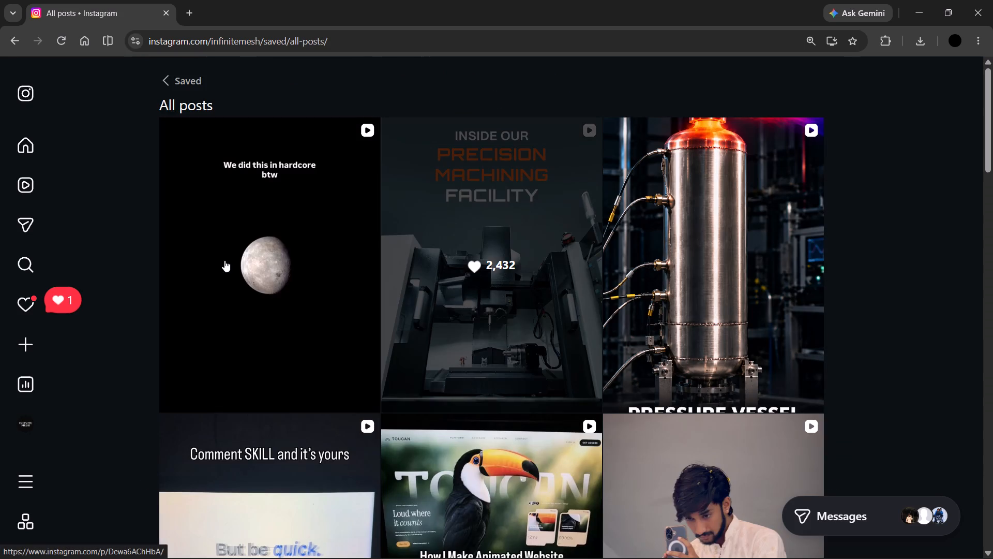
# Look through the saved reels with sound on, from the rocket reel to "Things I'm interested in" and its comments.
pyautogui.click(278, 249)
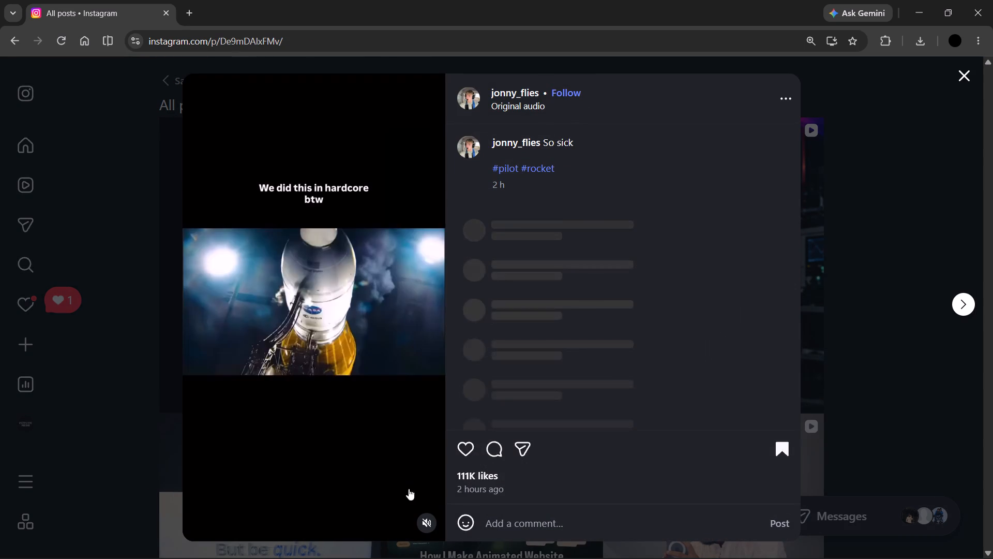
pyautogui.click(430, 516)
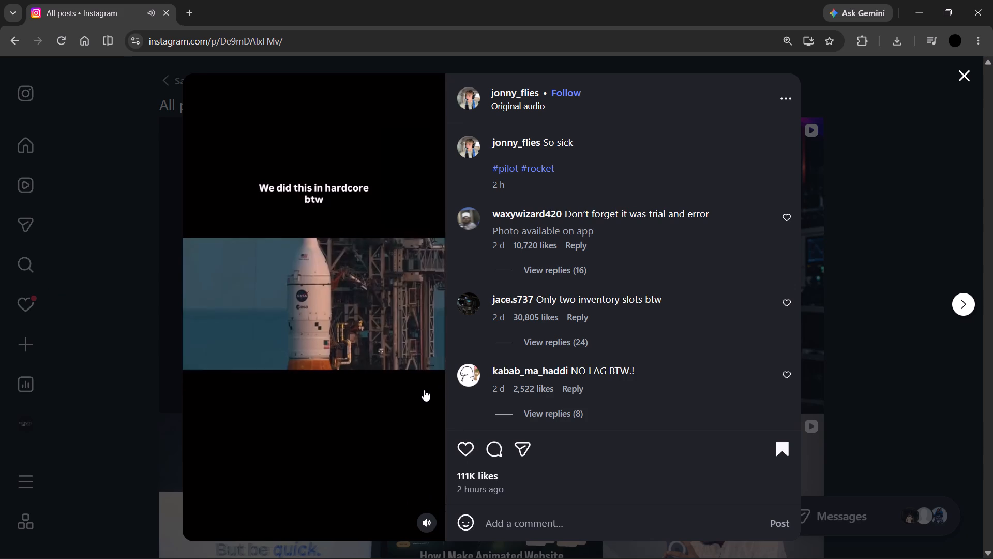
pyautogui.scroll(-2, 419, 386)
pyautogui.click(961, 299)
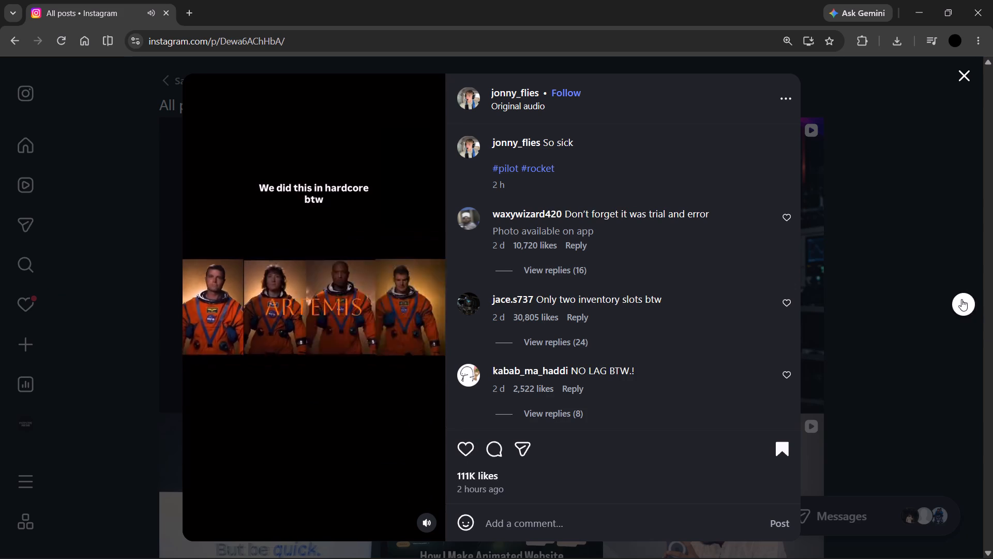
pyautogui.click(961, 299)
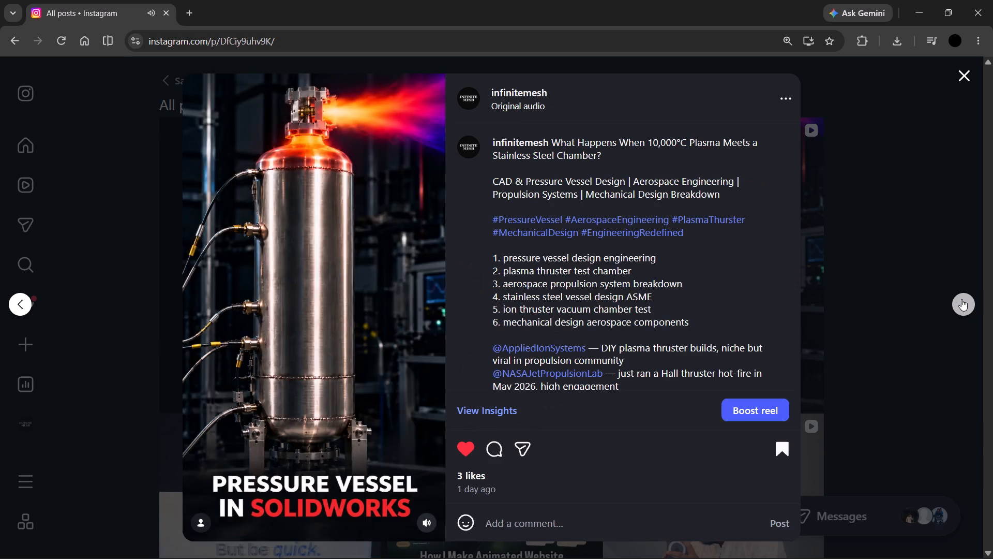
pyautogui.click(961, 299)
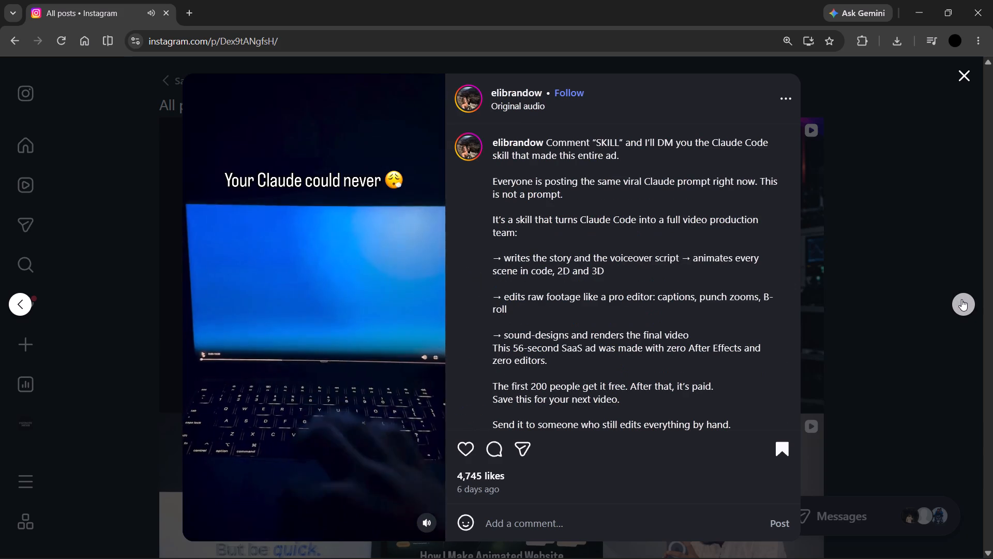
pyautogui.click(961, 299)
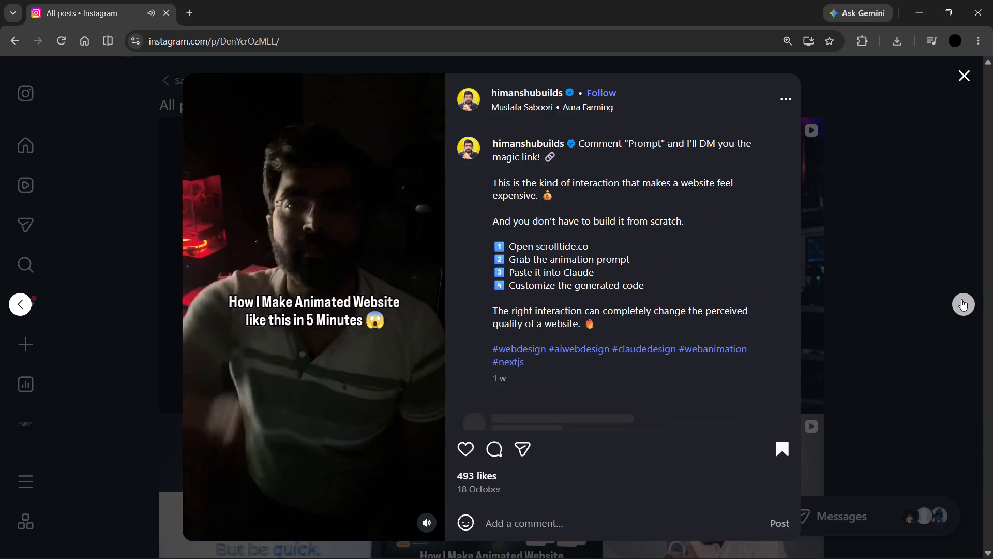
pyautogui.click(961, 299)
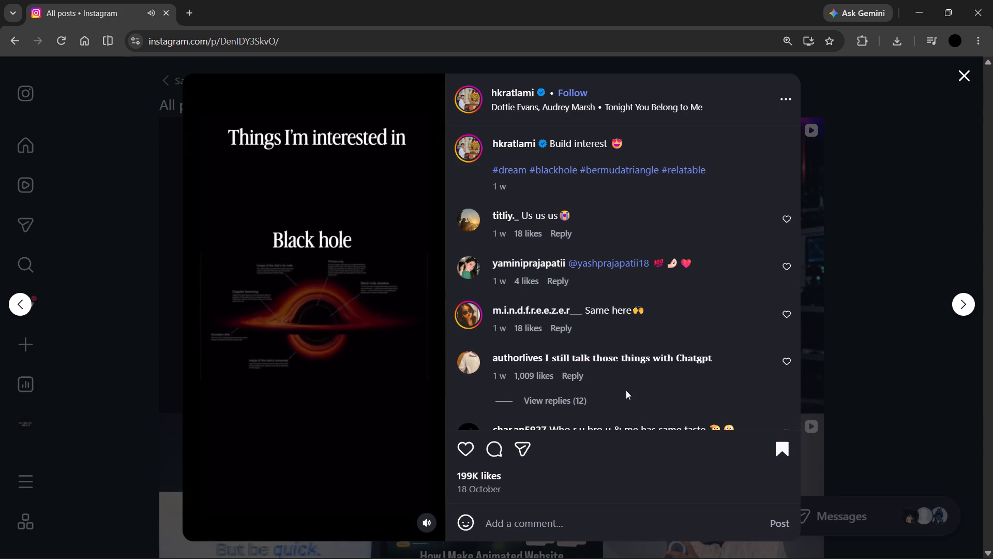
pyautogui.scroll(-2, 583, 283)
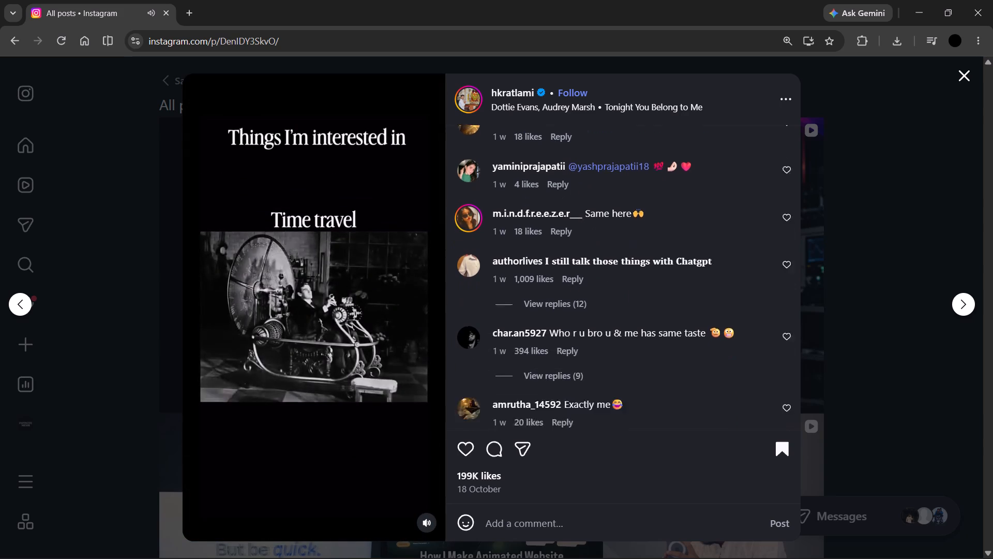
pyautogui.scroll(-2, 571, 315)
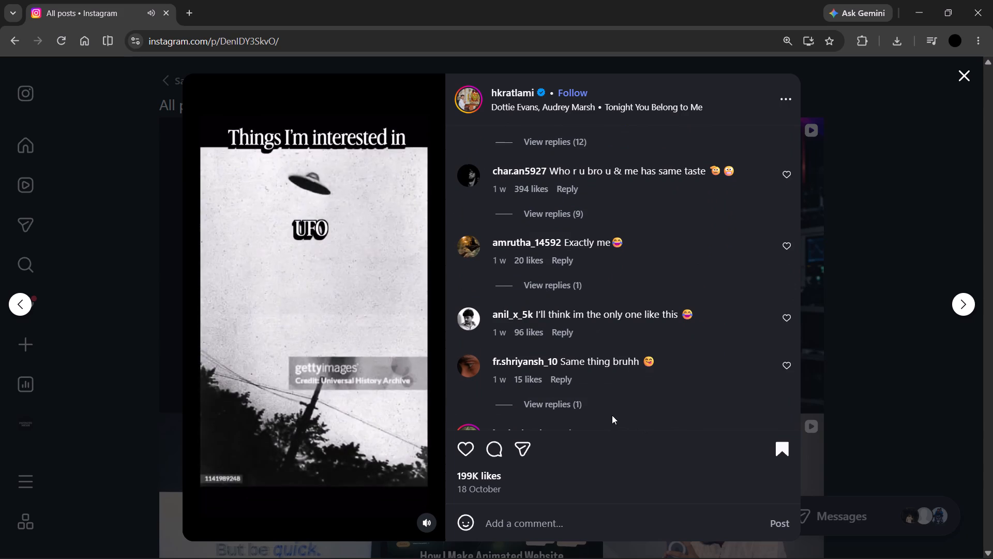
pyautogui.scroll(4, 596, 360)
pyautogui.scroll(5, 584, 279)
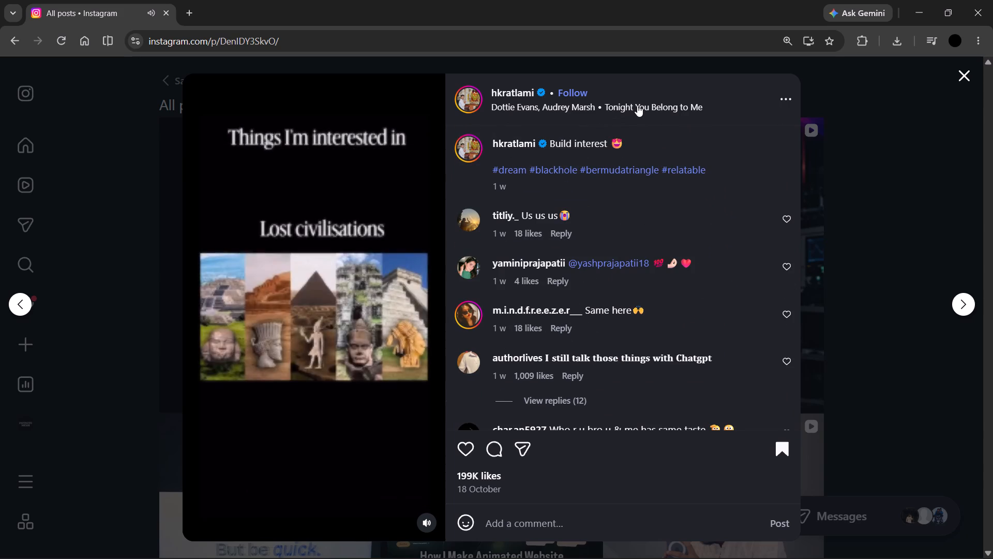
# Open the audio page of the "Things I'm interested in" reel and copy the song title "Tonight You Belong to Me".
pyautogui.click(637, 105)
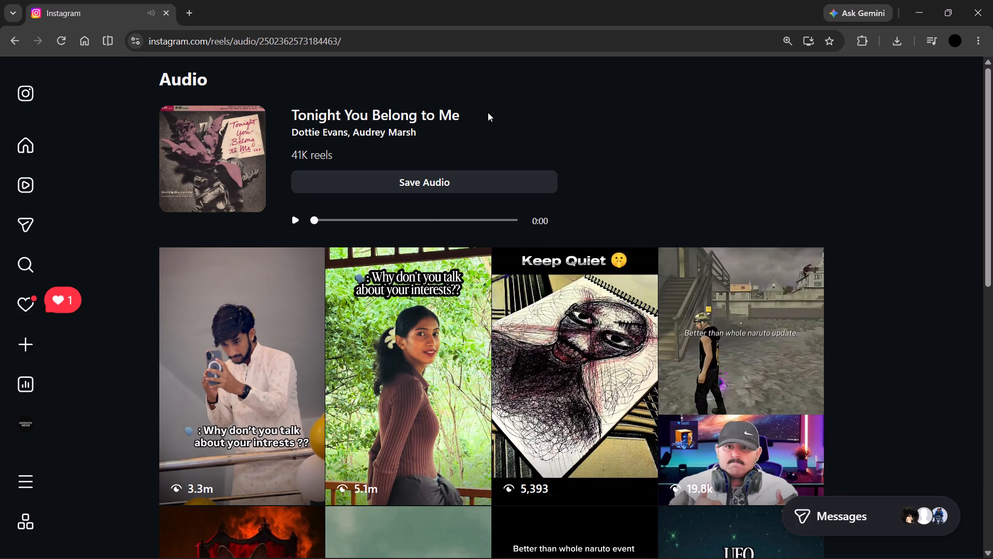
pyautogui.moveTo(487, 112); pyautogui.dragTo(292, 118)
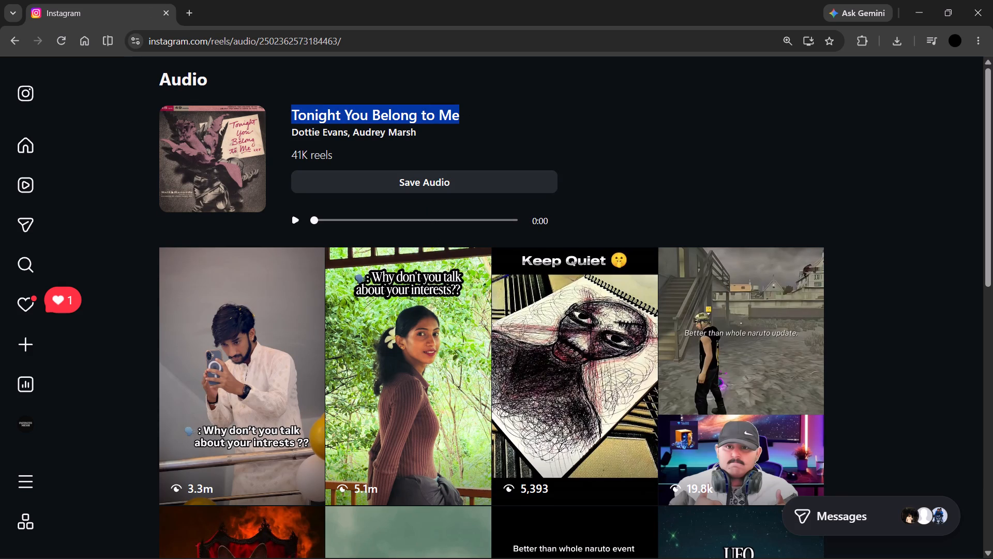
pyautogui.hotkey('ctrl', 'c')
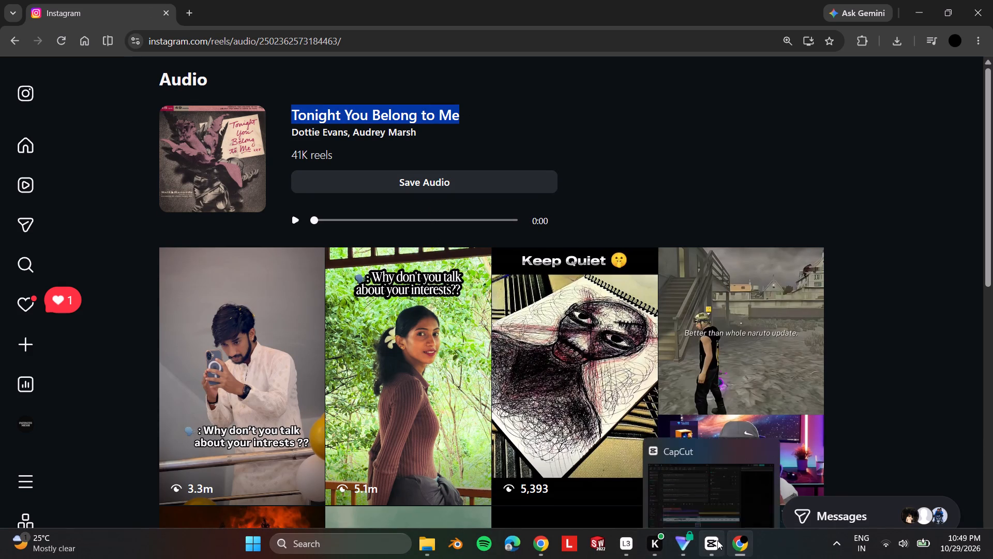
# Switch to CapCut to check the export's progress.
pyautogui.click(712, 539)
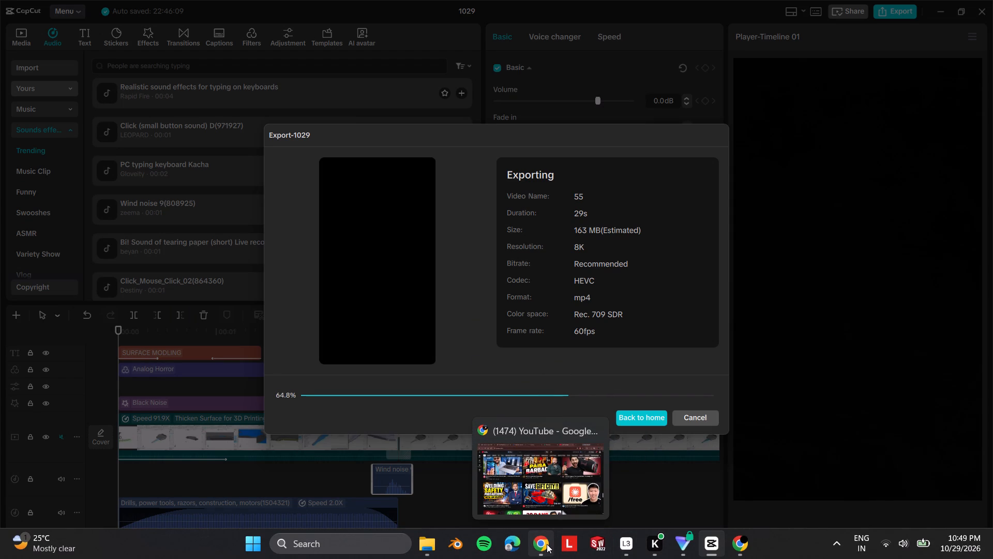
# Switch to the VPN app.
pyautogui.click(682, 543)
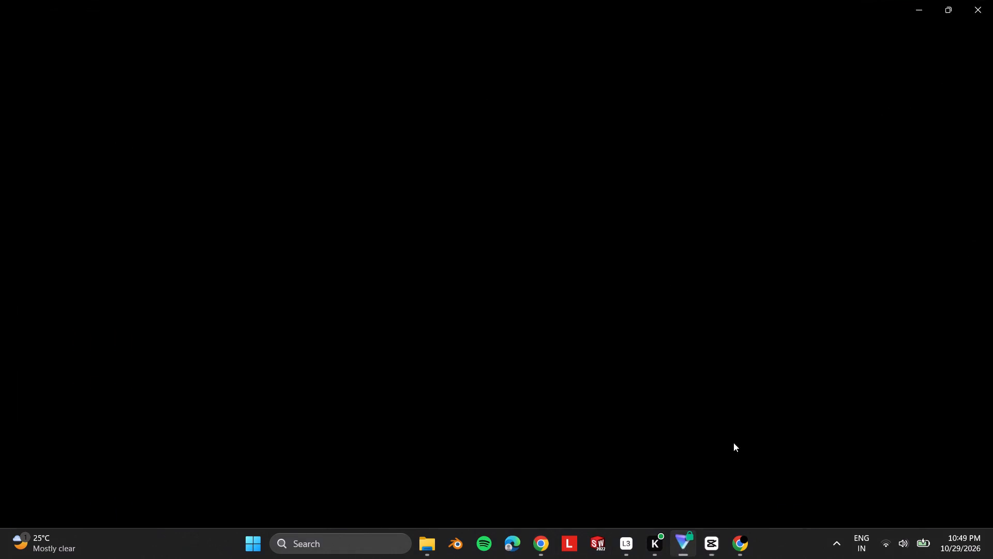
# Close the Proton VPN window and, after looking over the REEL'S folder, the File Explorer window.
pyautogui.click(992, 0)
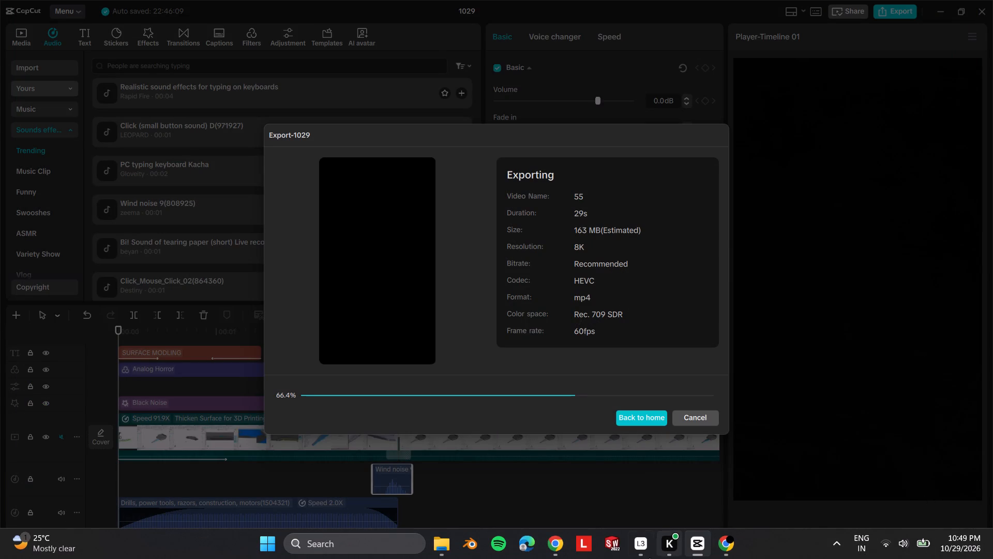
pyautogui.click(838, 545)
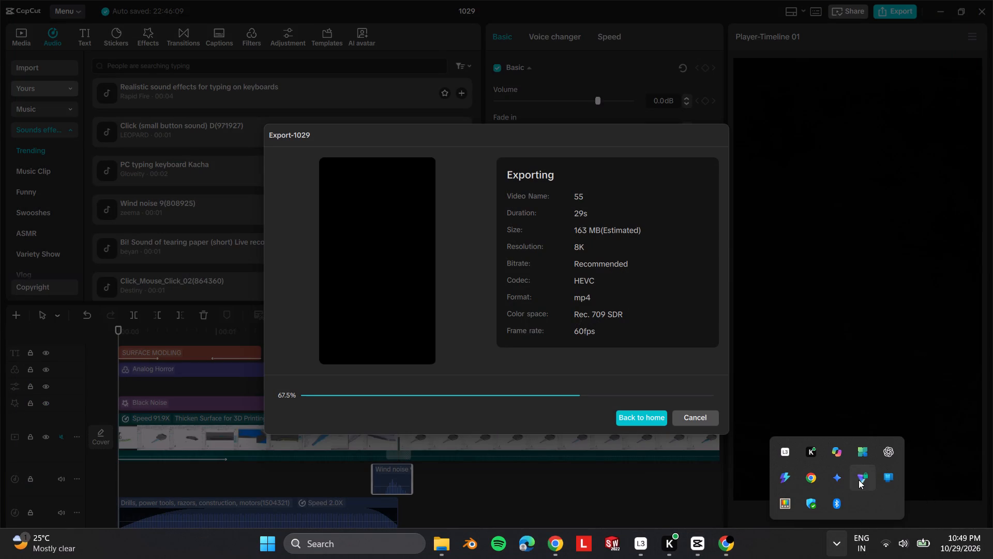
pyautogui.click(767, 549)
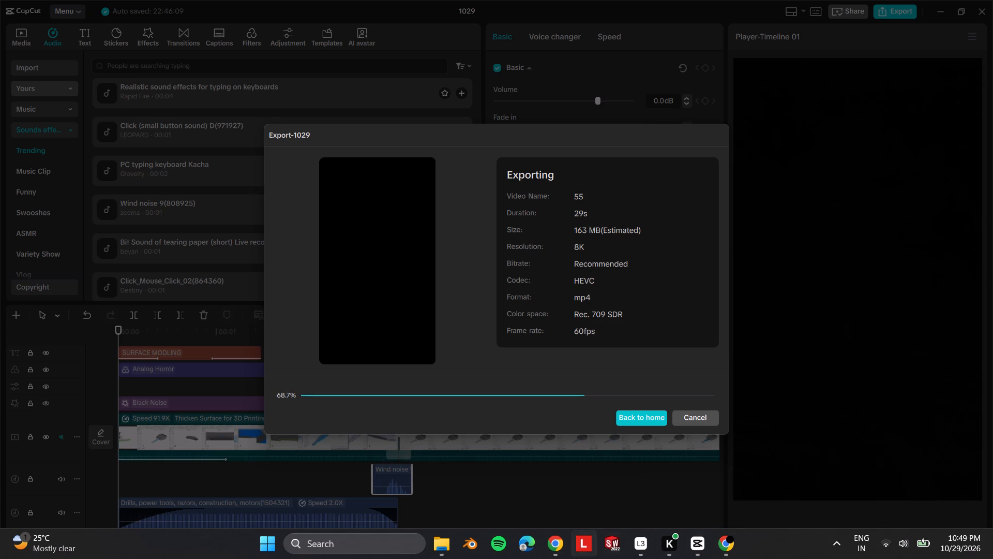
pyautogui.click(441, 558)
pyautogui.scroll(-2, 528, 406)
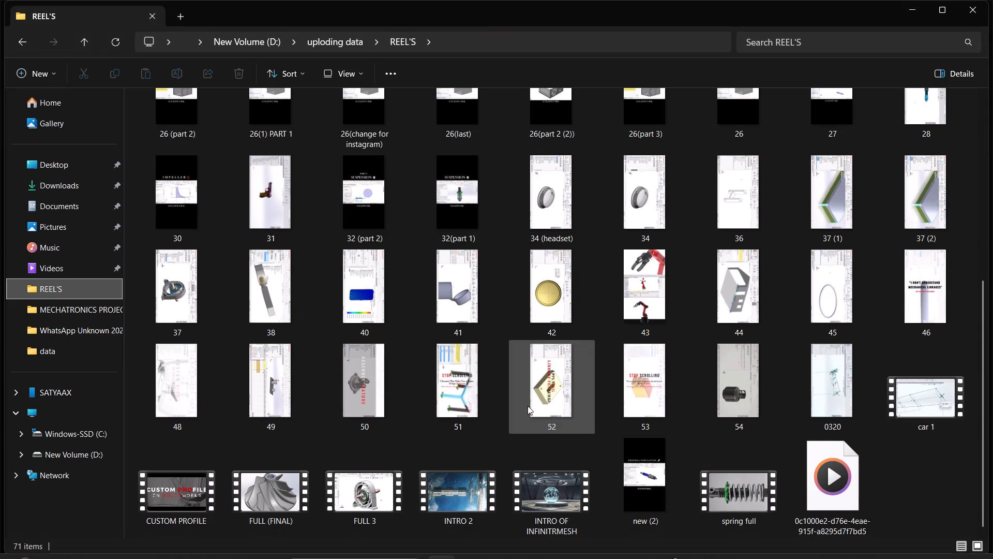
pyautogui.scroll(3, 738, 271)
pyautogui.click(992, 0)
pyautogui.click(985, 11)
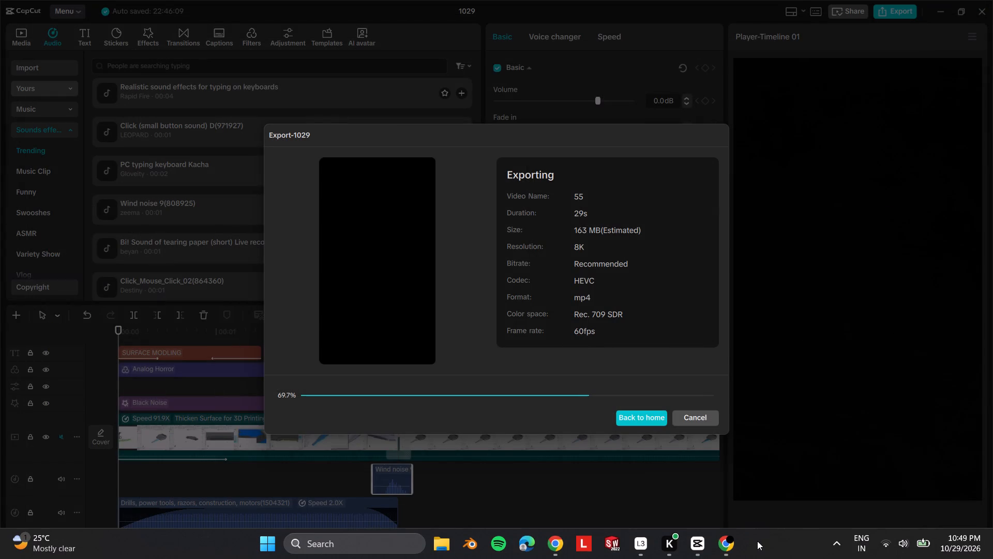
# Open Task Manager to check the running processes during the export, and return to CapCut.
pyautogui.rightClick(788, 547)
pyautogui.click(819, 510)
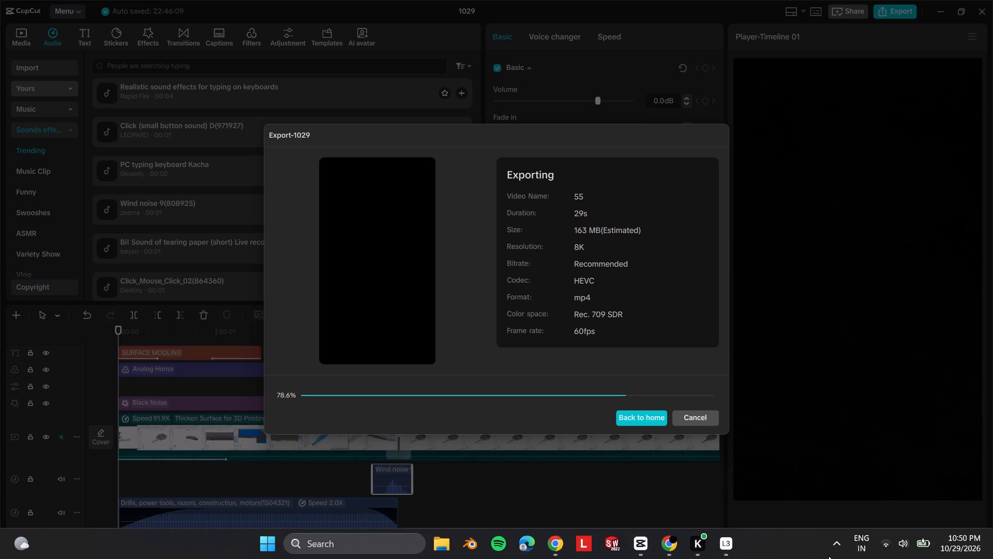
pyautogui.rightClick(781, 541)
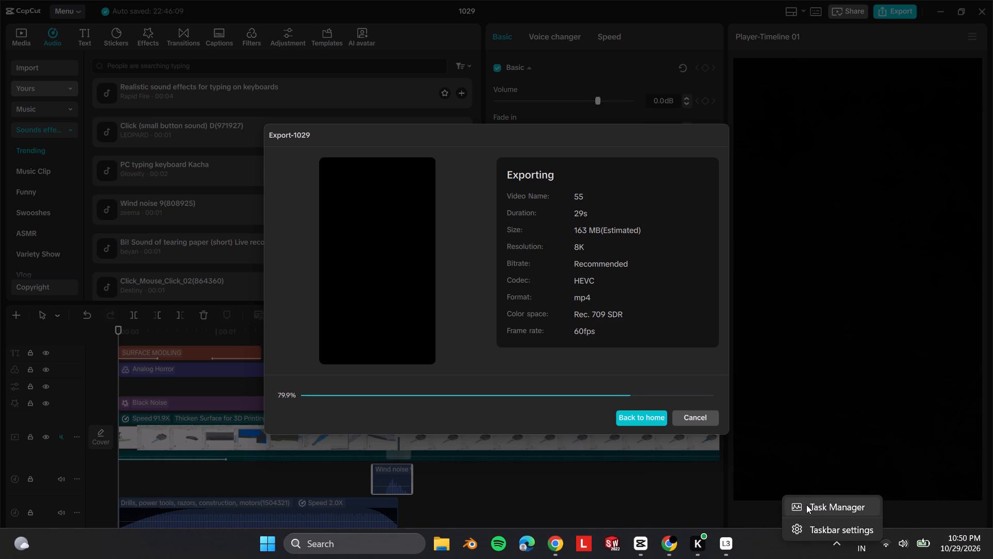
pyautogui.moveTo(806, 505); pyautogui.dragTo(806, 512)
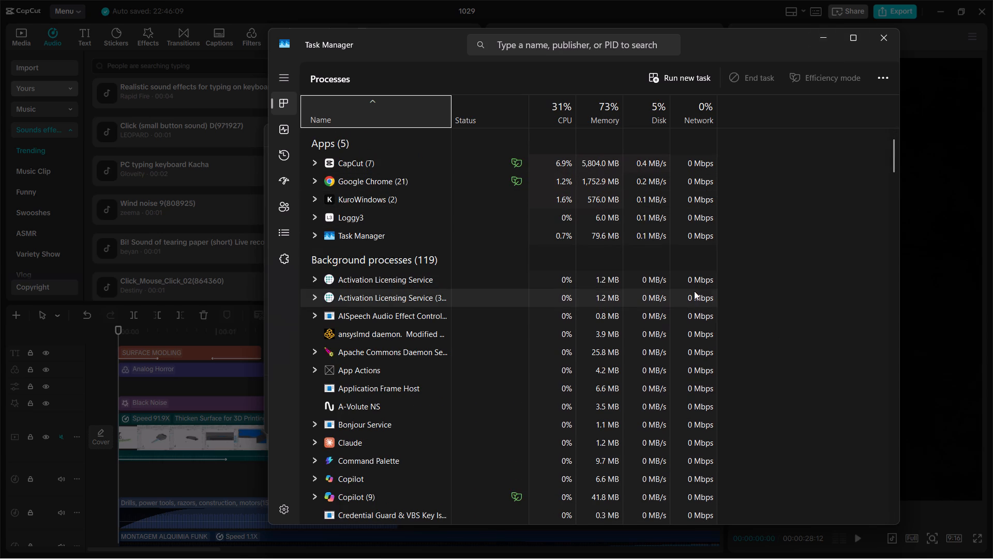
pyautogui.click(934, 275)
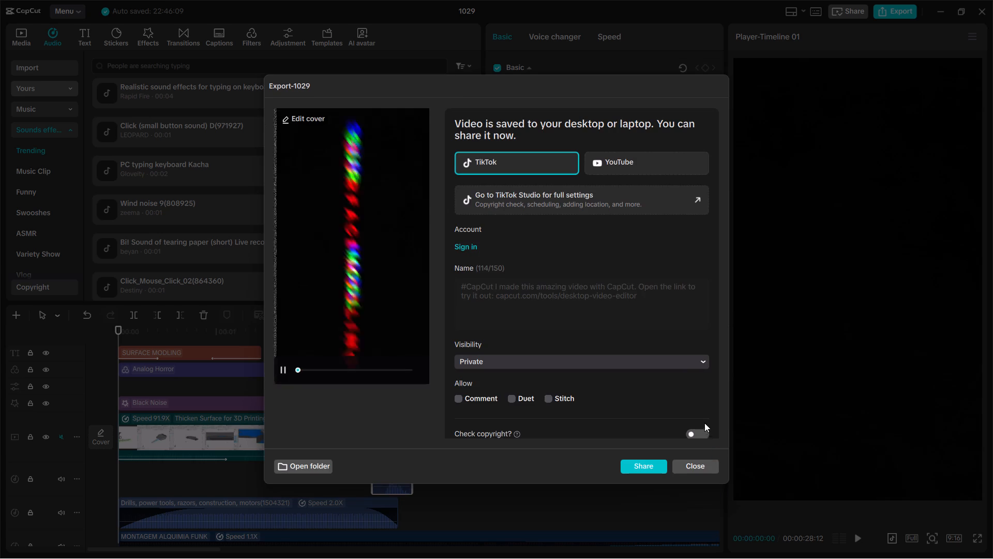
# Close the finished export window and the 1029 project to return to the home screen.
pyautogui.click(694, 466)
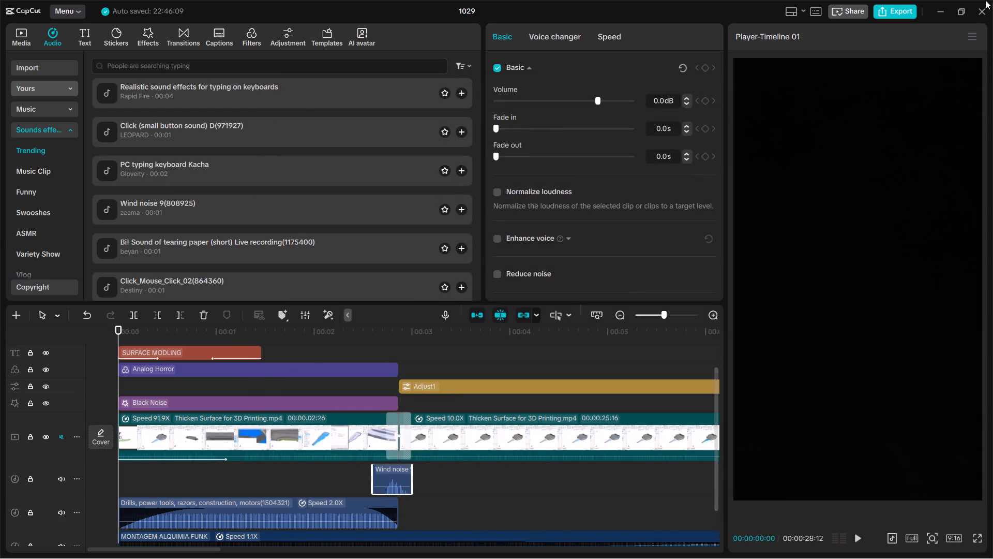
pyautogui.click(975, 7)
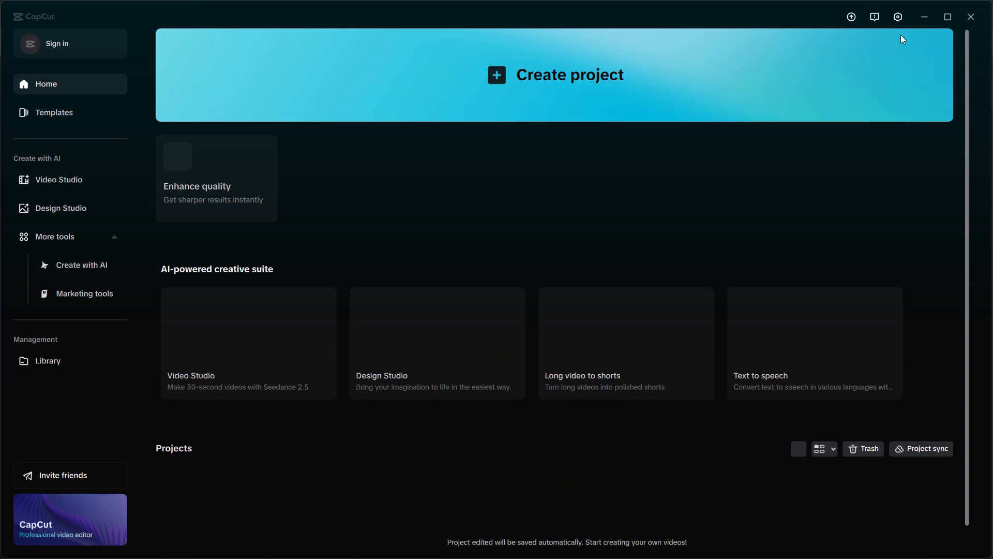
# Create a new empty video project.
pyautogui.click(652, 88)
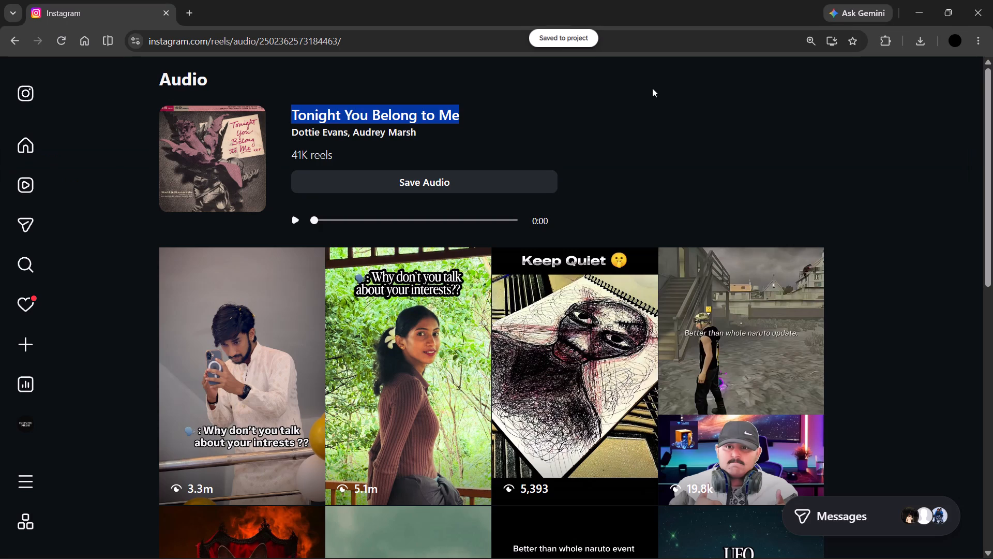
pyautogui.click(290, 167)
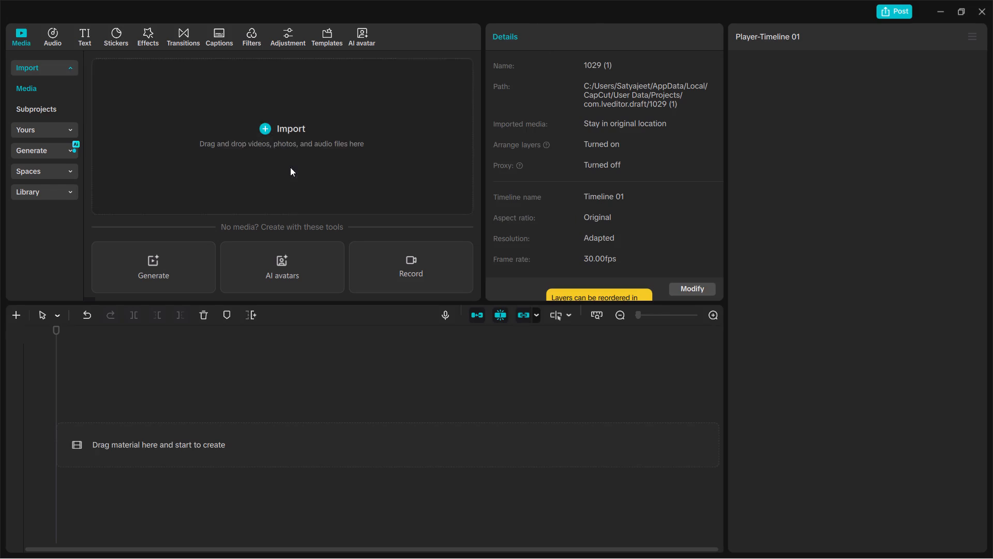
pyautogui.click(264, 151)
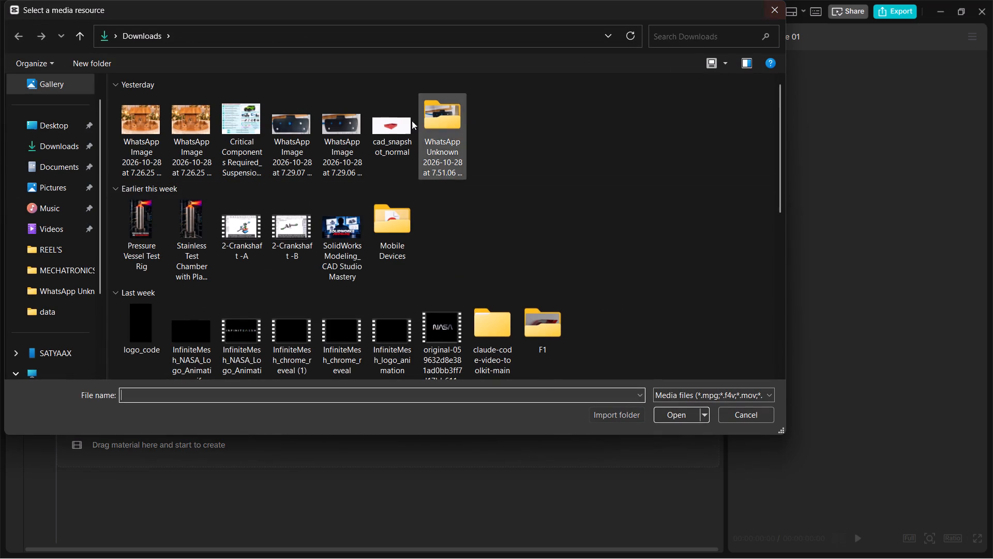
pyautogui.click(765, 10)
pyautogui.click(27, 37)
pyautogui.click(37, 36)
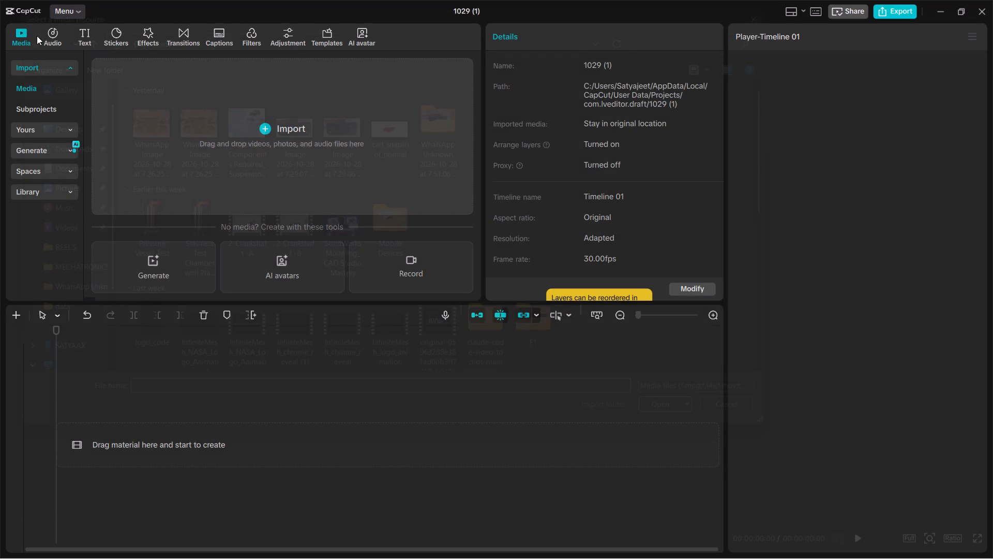
# Search the music library for "Tonight You Belong to Me" and preview the Patience and Prudence, Theo Van Winkle, Irving Kaufman and Lawrence Welk versions.
pyautogui.click(44, 38)
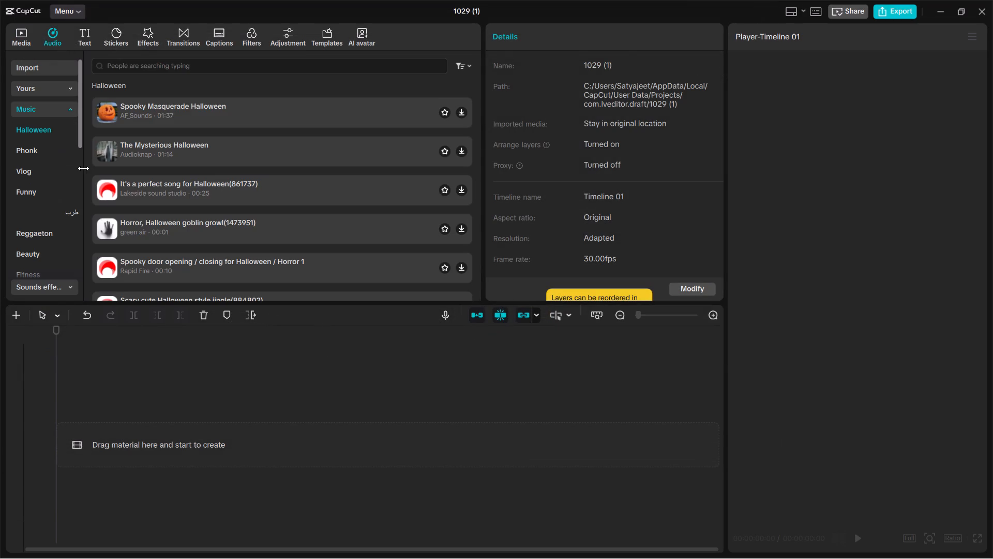
pyautogui.click(129, 68)
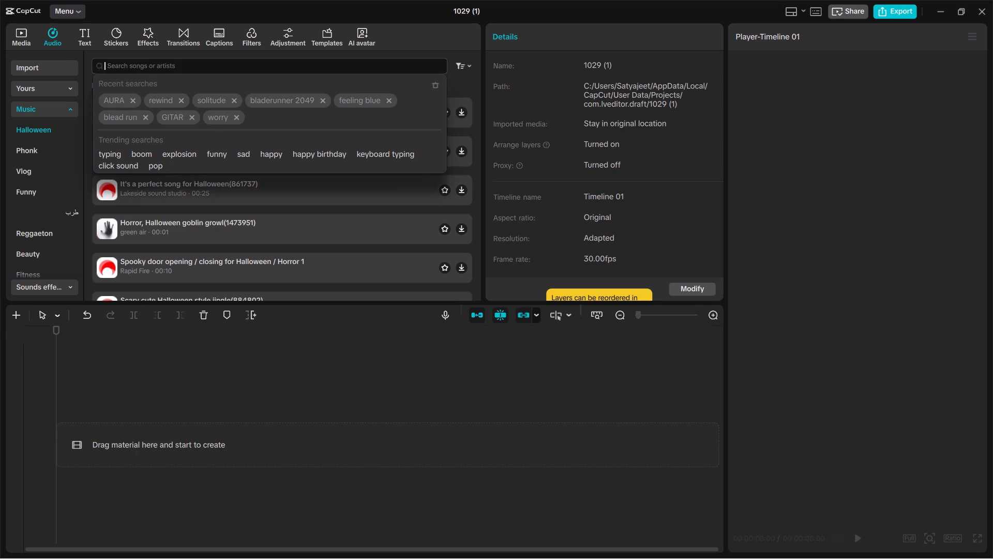
pyautogui.hotkey('ctrl', 'v')
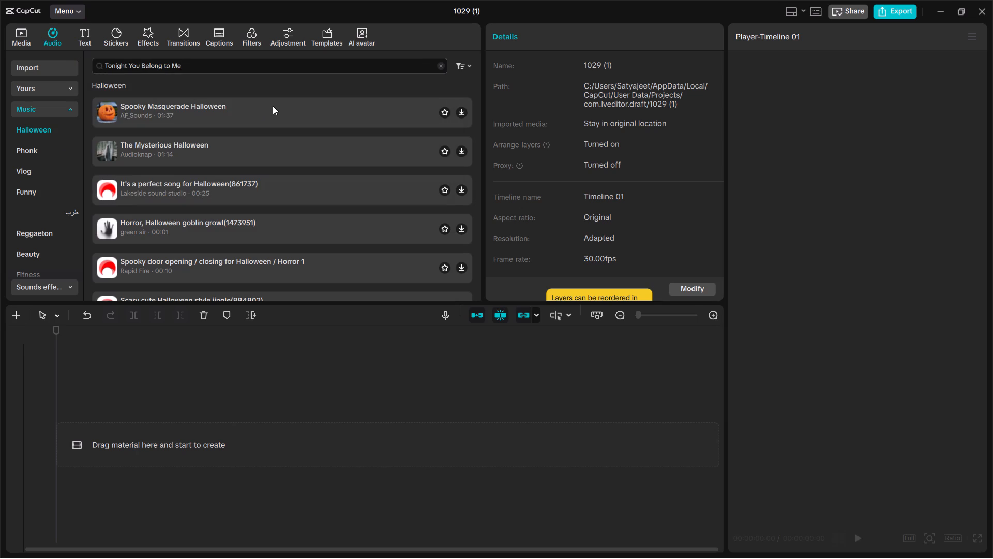
pyautogui.press('Return')
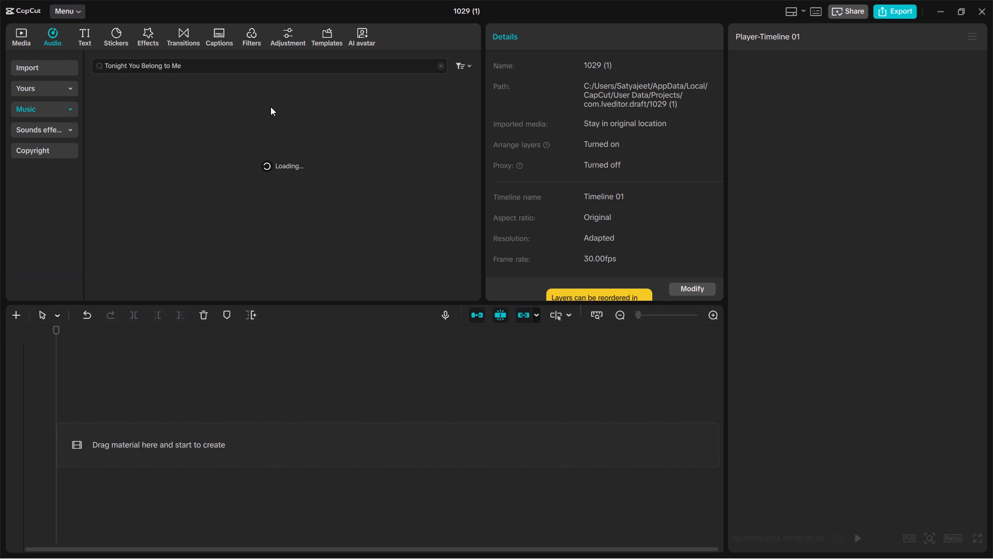
pyautogui.click(154, 87)
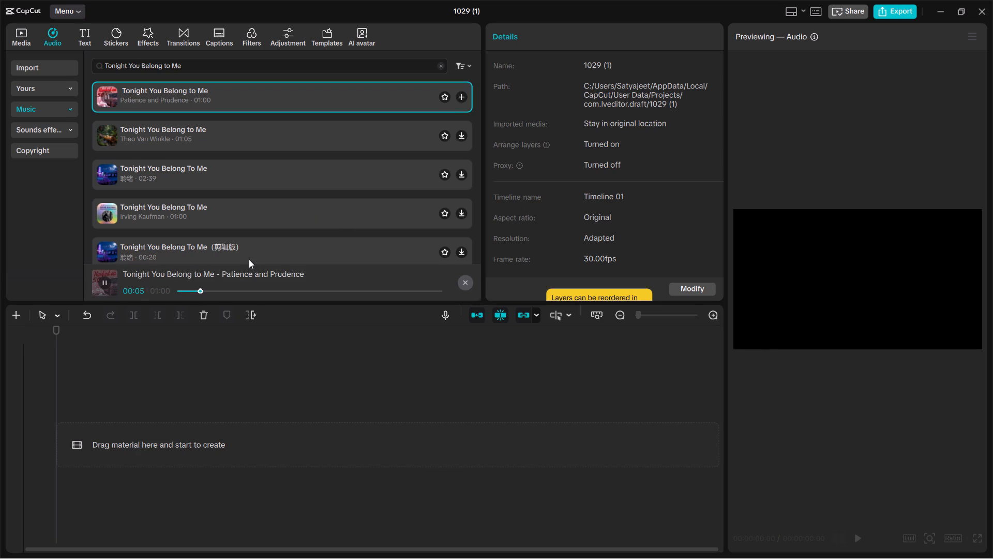
pyautogui.click(184, 138)
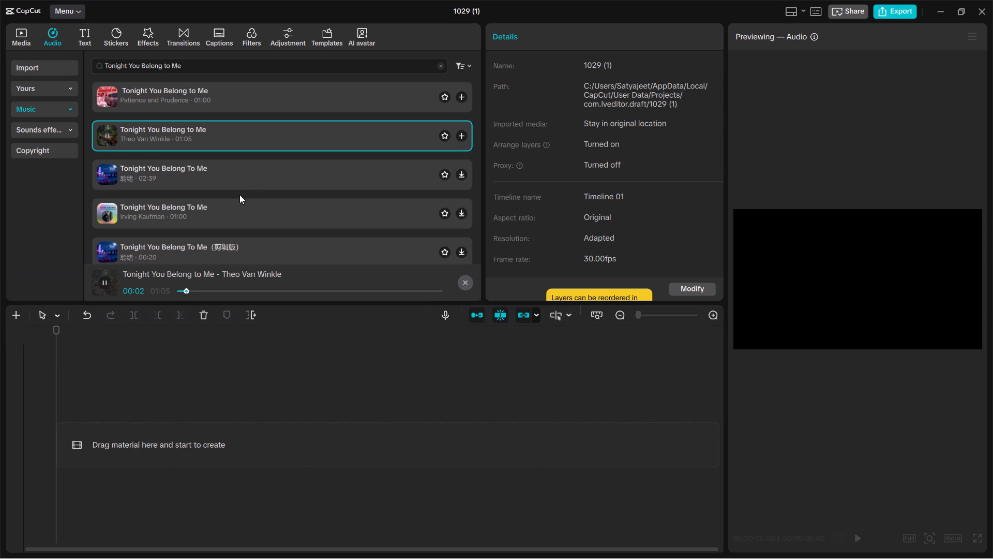
pyautogui.click(231, 205)
pyautogui.scroll(-2, 298, 204)
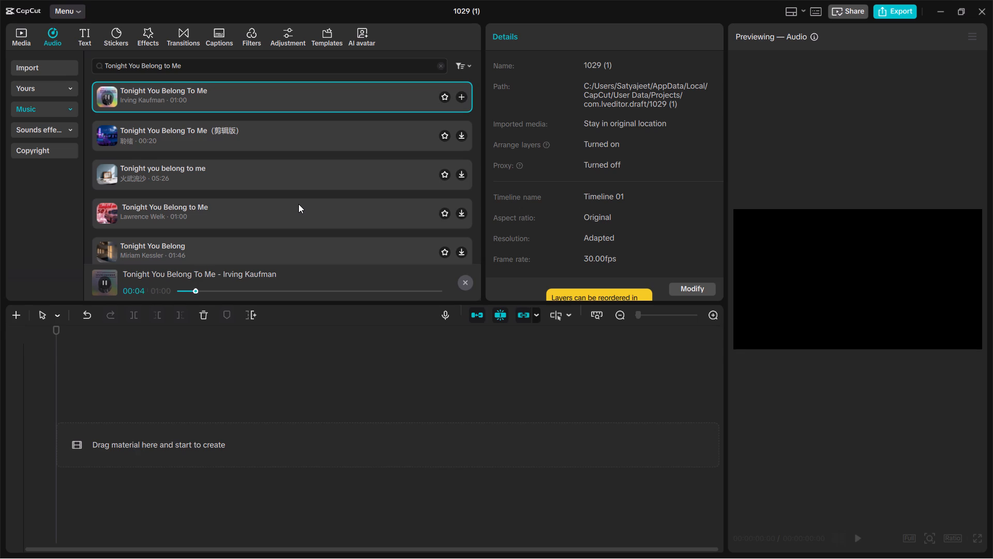
pyautogui.click(274, 212)
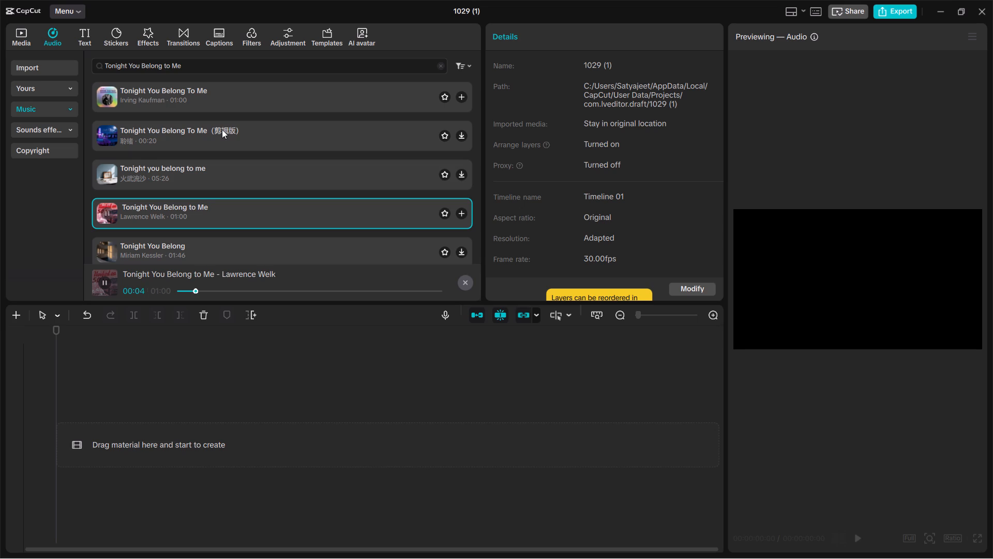
pyautogui.scroll(-2, 223, 146)
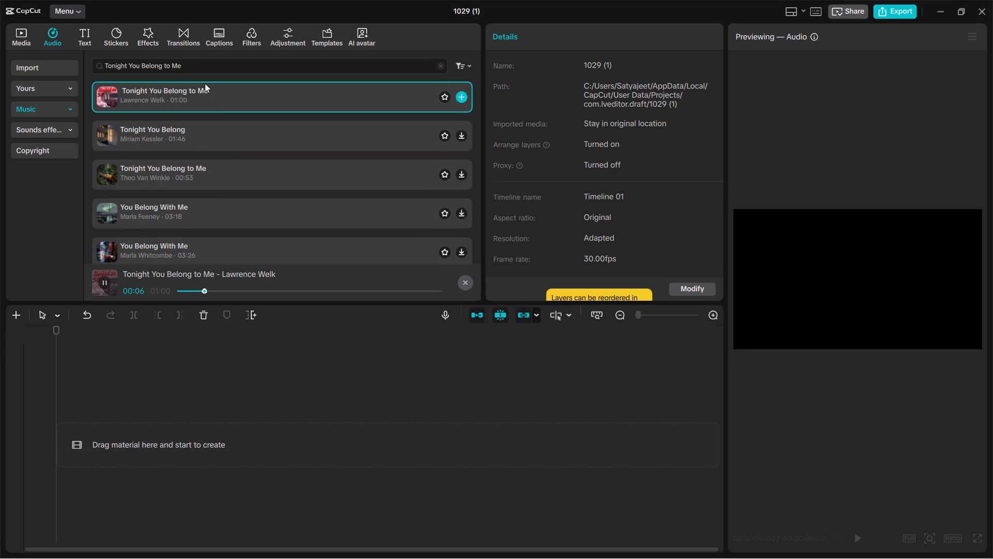
# Extend the music search to "Tonight You Belong to Me EDM" and preview the first two tracks.
pyautogui.click(205, 57)
pyautogui.click(204, 62)
pyautogui.press('v')
pyautogui.press('BackSpace')
pyautogui.press('space')
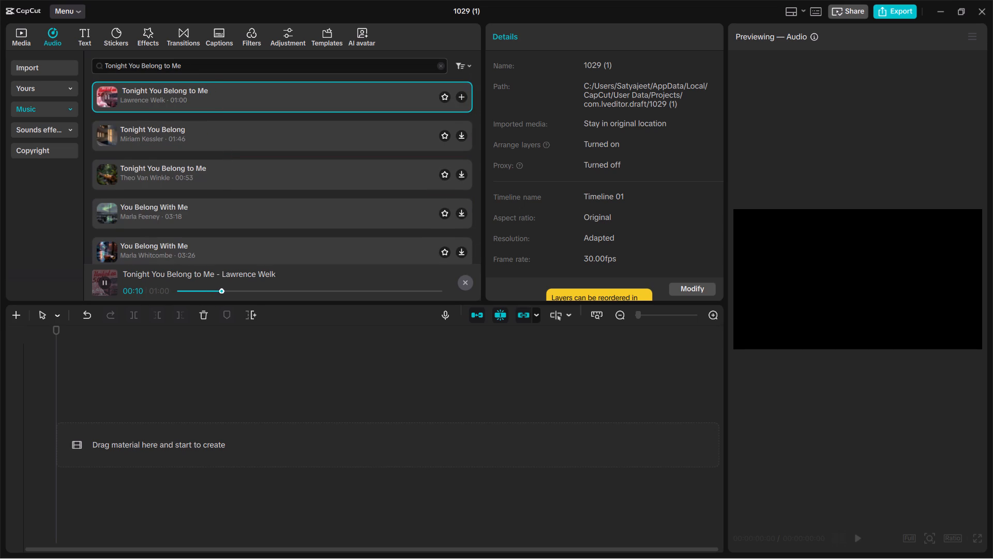
pyautogui.write('EDM')
pyautogui.press('Return')
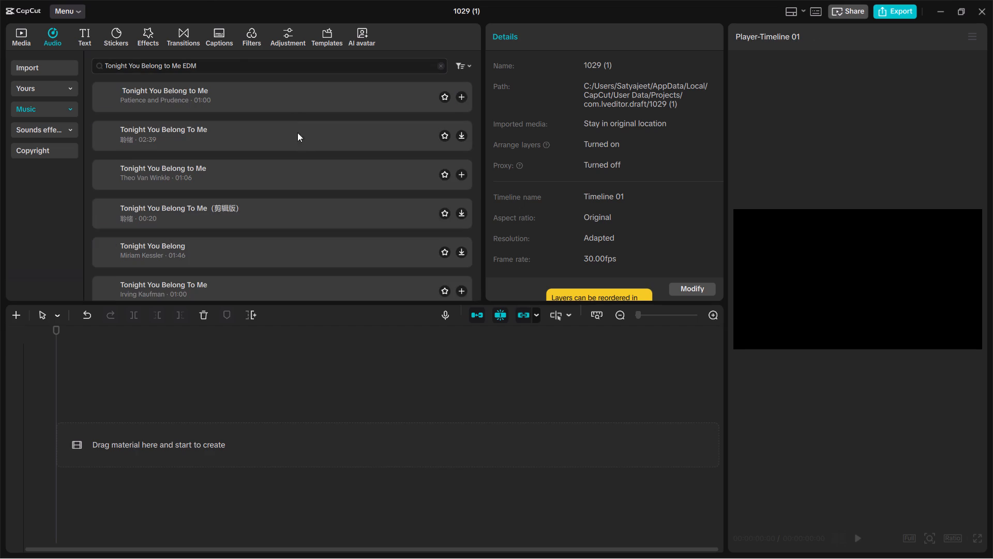
pyautogui.click(273, 96)
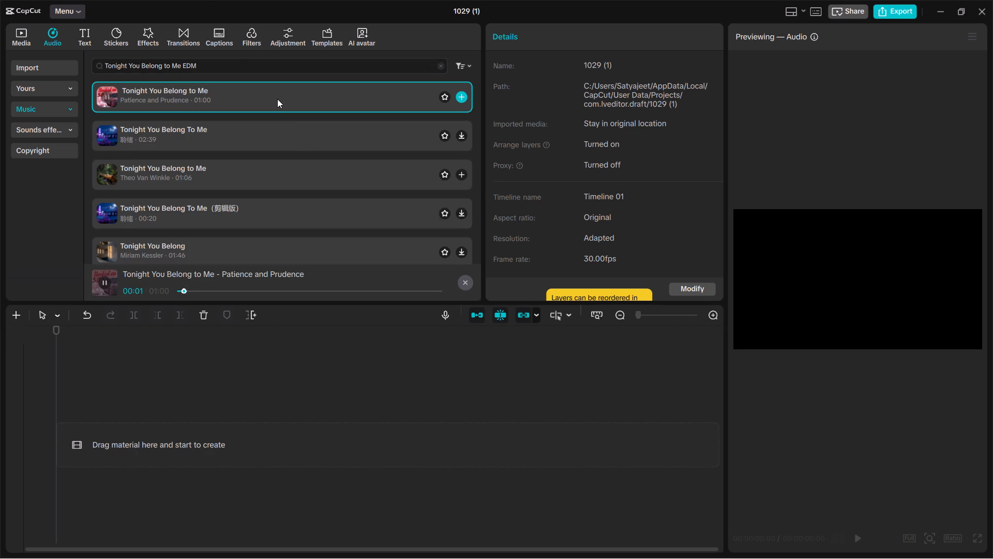
pyautogui.click(250, 138)
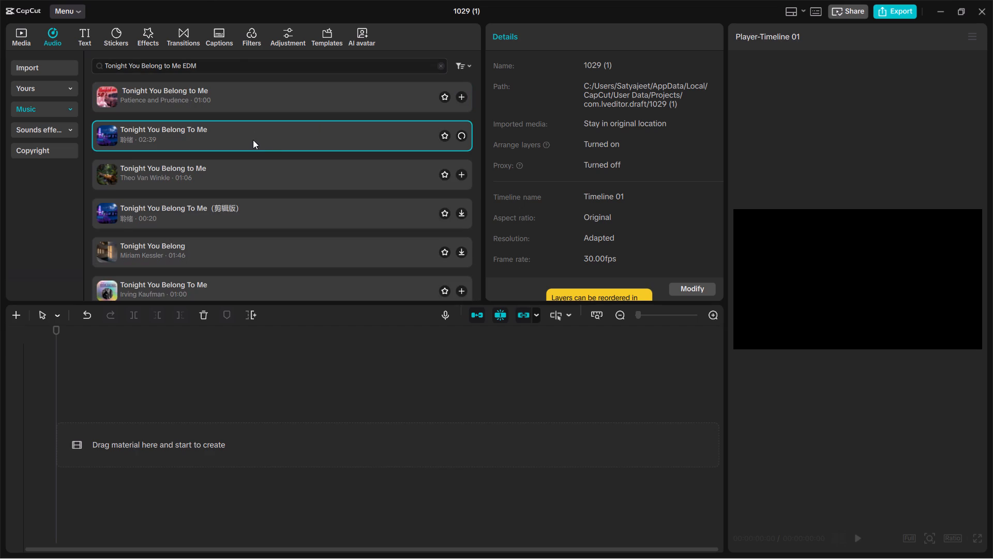